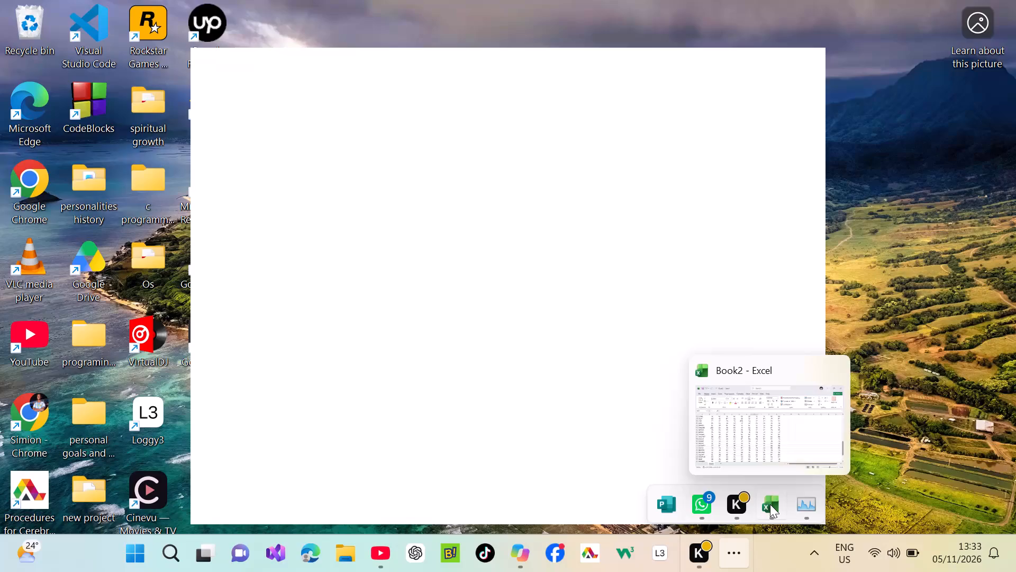
# Switch to the Book2 workbook in Excel and enter the heading TOTAL in cell L1, beside KISW.
pyautogui.click(770, 504)
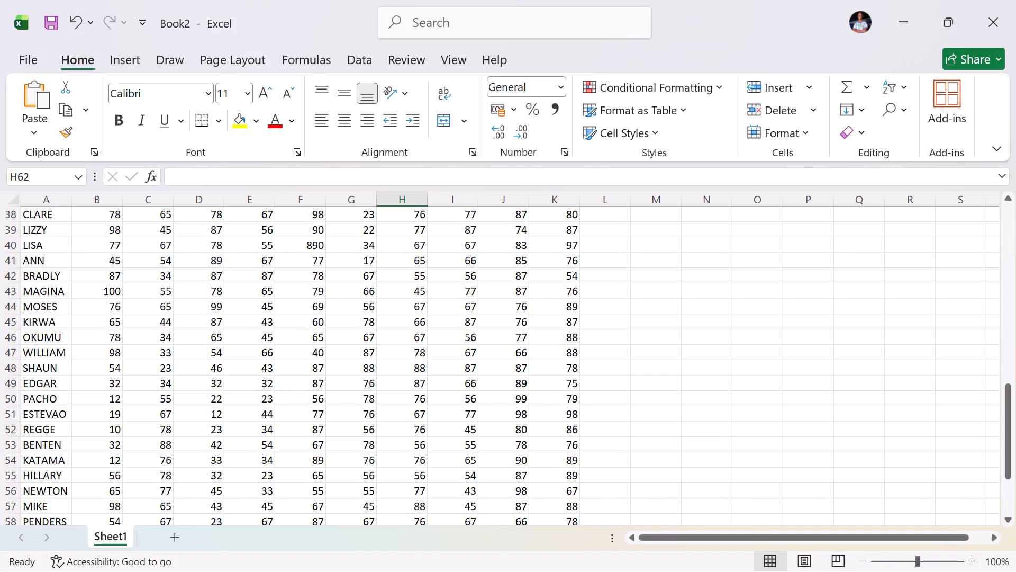
pyautogui.scroll(1, 647, 372)
pyautogui.scroll(-3, 647, 372)
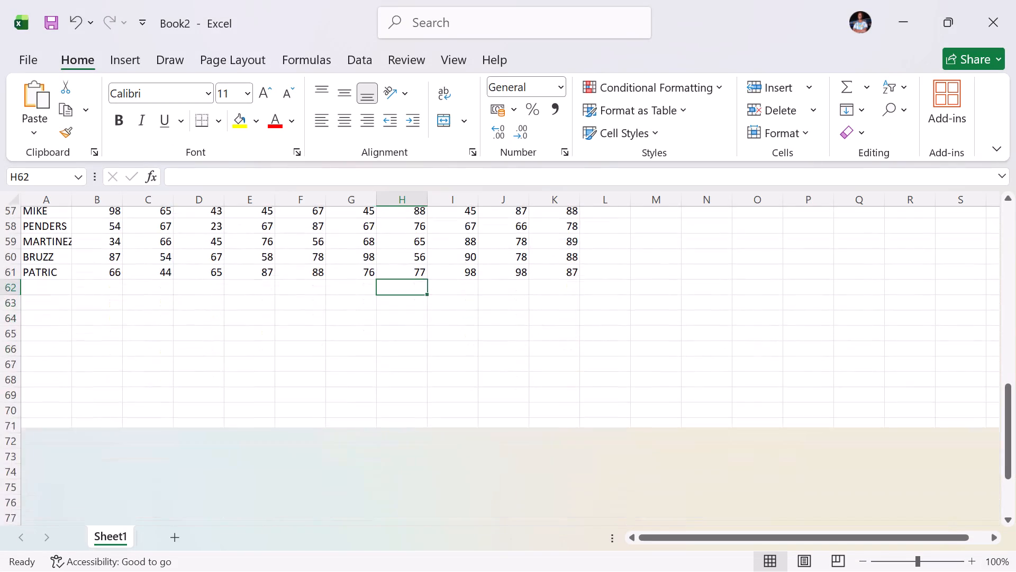
pyautogui.scroll(6, 647, 372)
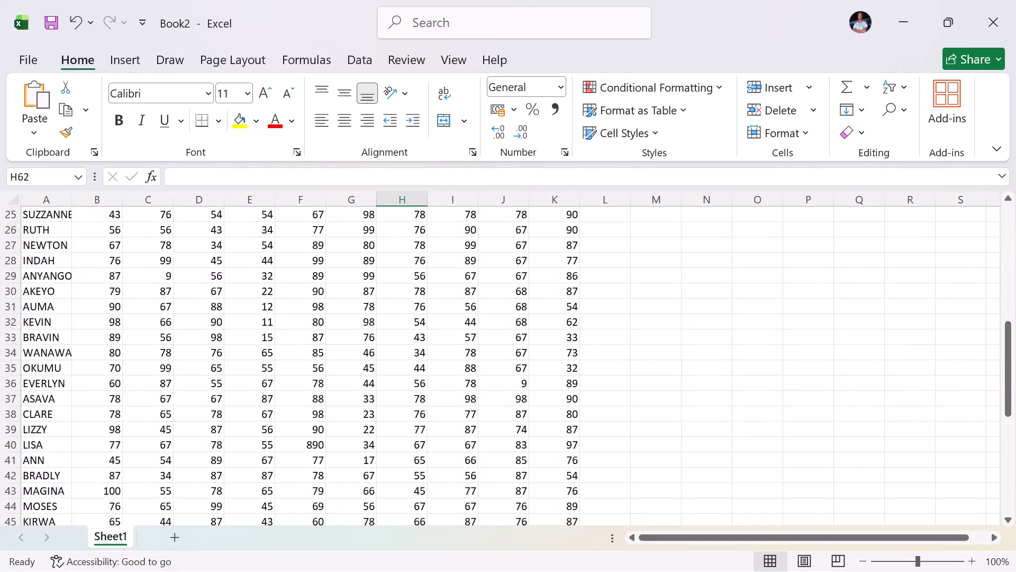
pyautogui.scroll(3, 632, 281)
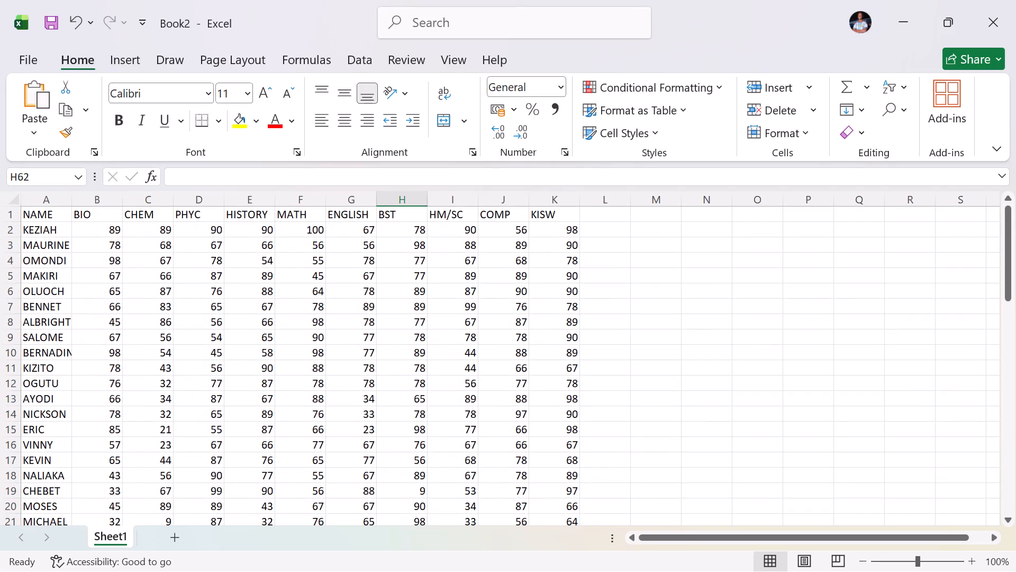
pyautogui.click(597, 221)
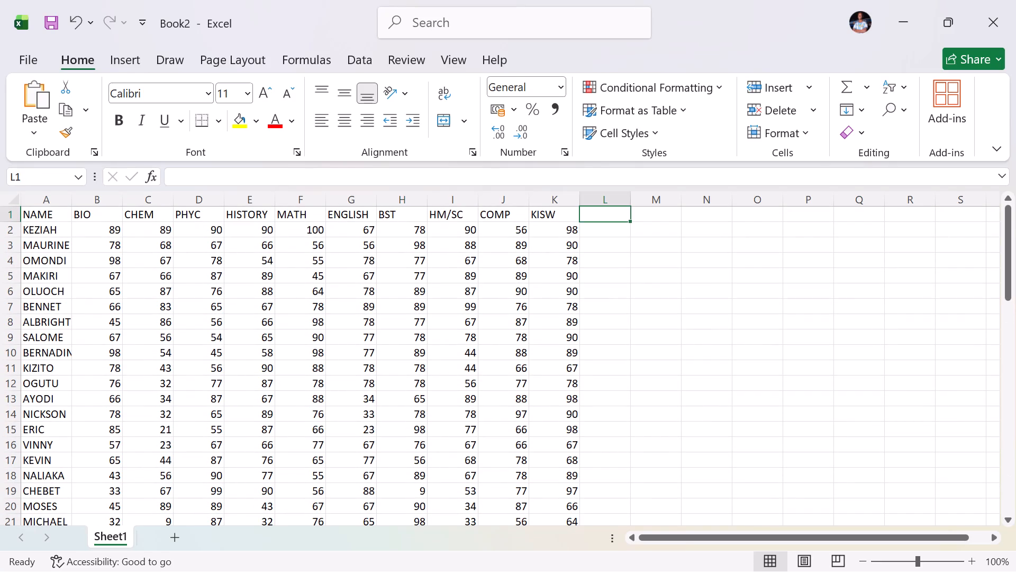
pyautogui.write('TOT')
pyautogui.write('AL')
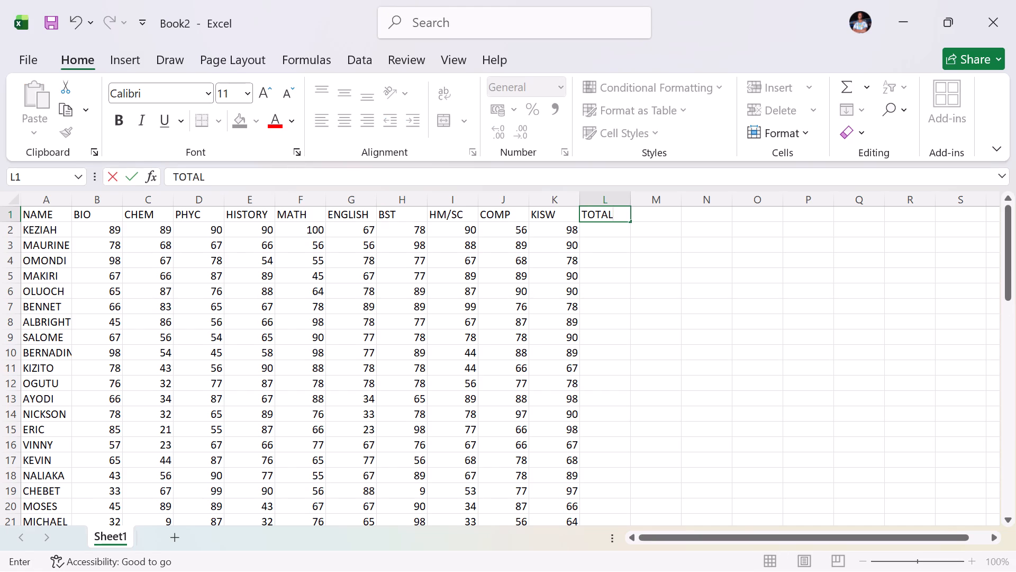
pyautogui.click(597, 233)
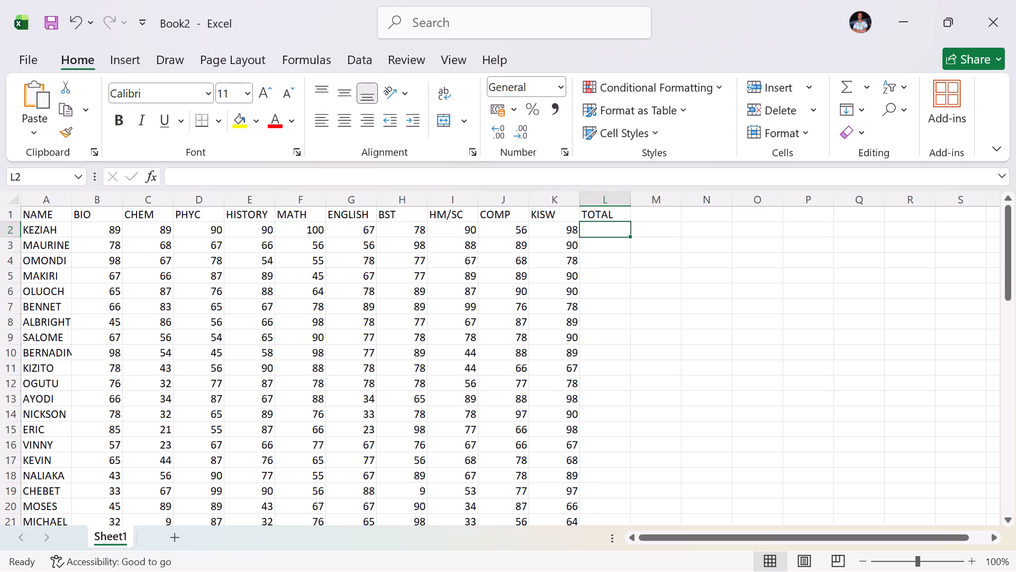
# Make the header row bold from NAME through TOTAL, cells A1 to L1.
pyautogui.click(611, 214)
pyautogui.moveTo(611, 214); pyautogui.dragTo(409, 204)
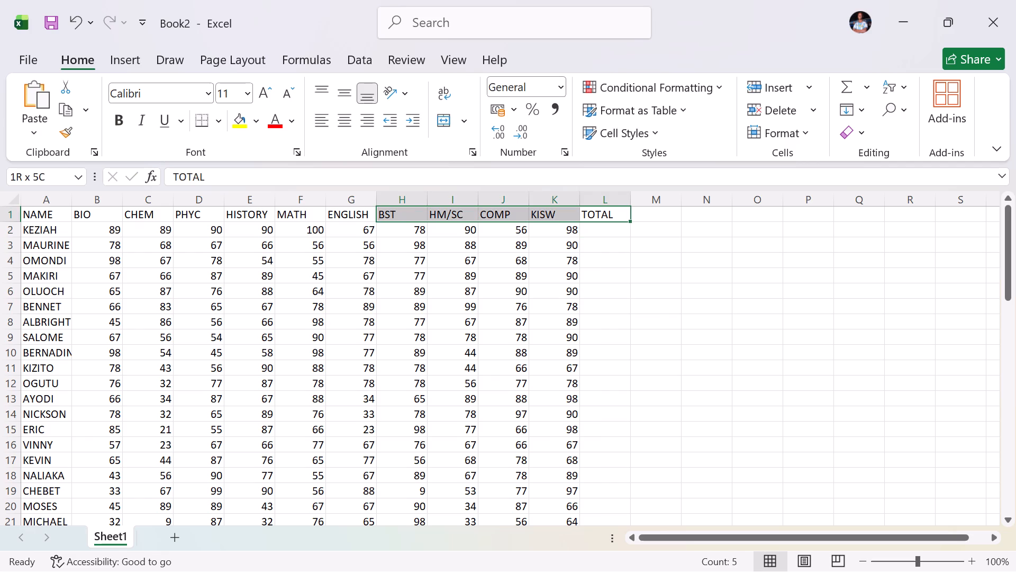
pyautogui.moveTo(409, 204); pyautogui.dragTo(54, 214)
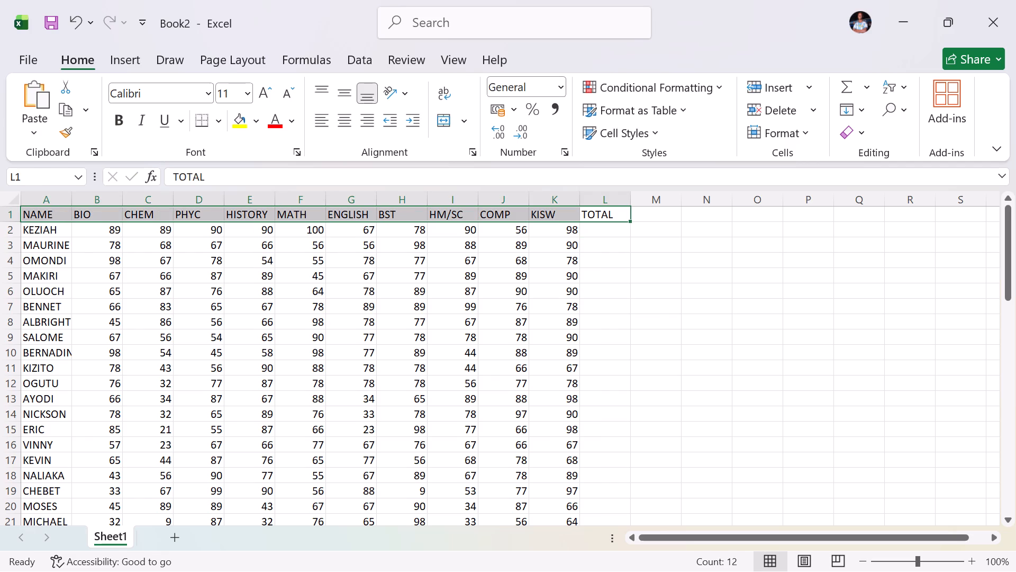
pyautogui.click(120, 129)
pyautogui.click(606, 273)
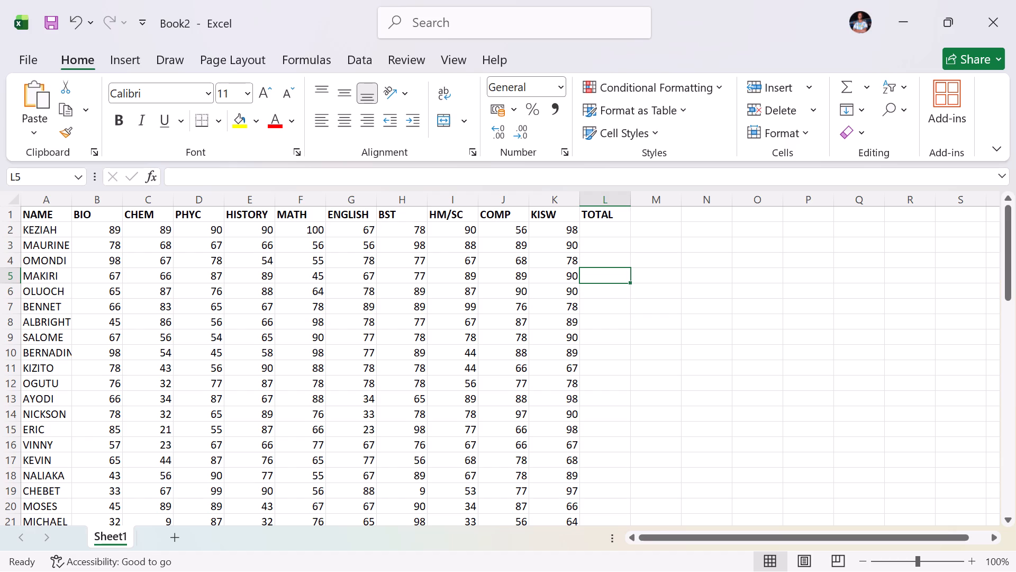
# Enter the formula =SUM(B2:K2) in cell L2 to total the first student's marks.
pyautogui.click(606, 231)
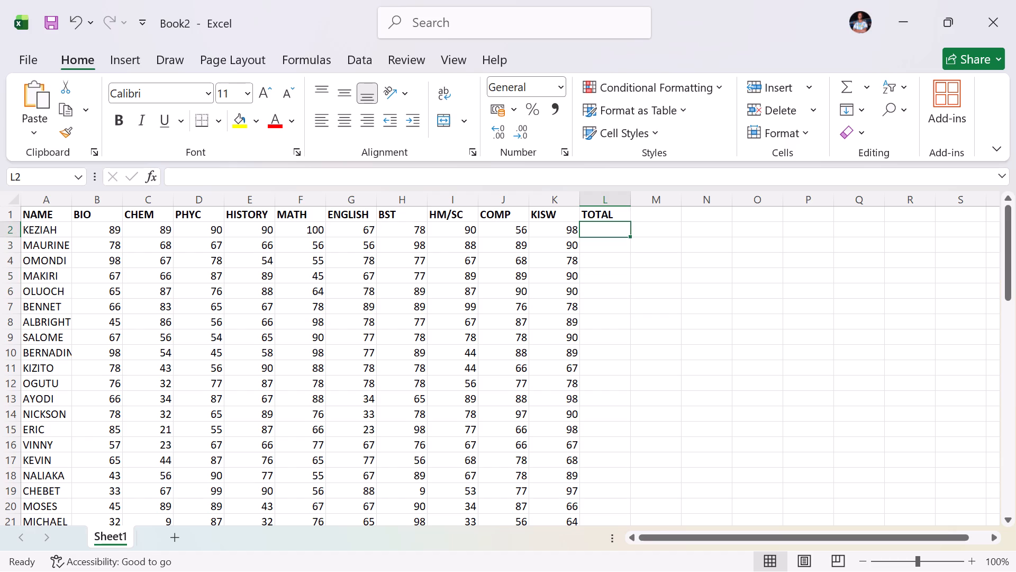
pyautogui.press('=')
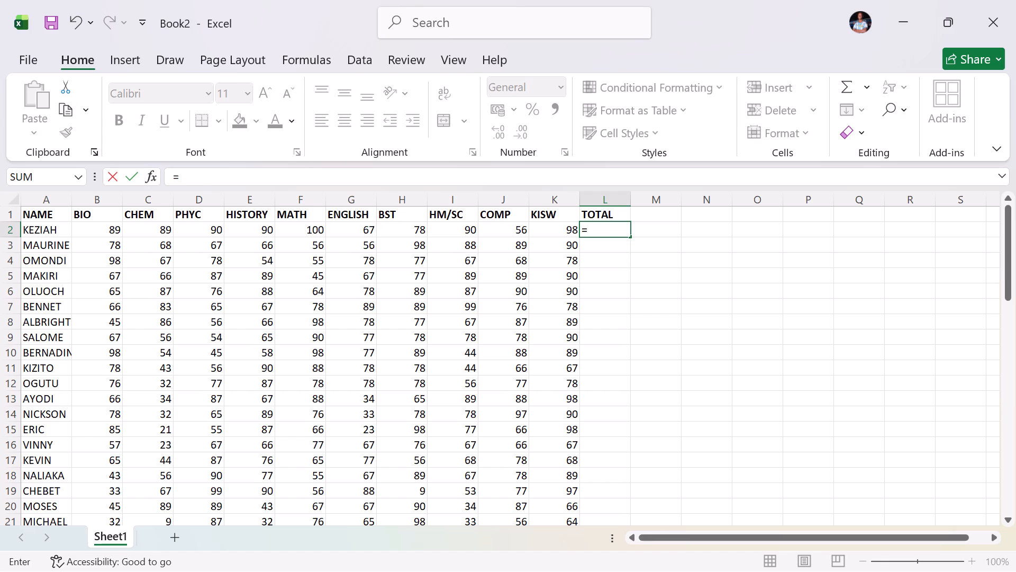
pyautogui.write('SUM')
pyautogui.hotkey('shift', '(')
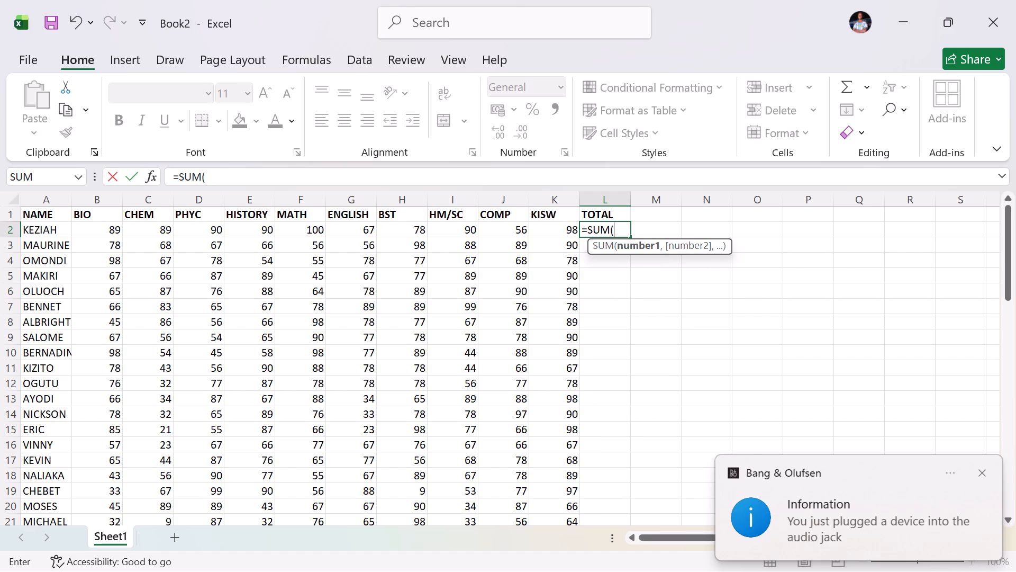
pyautogui.press('b')
pyautogui.press('2')
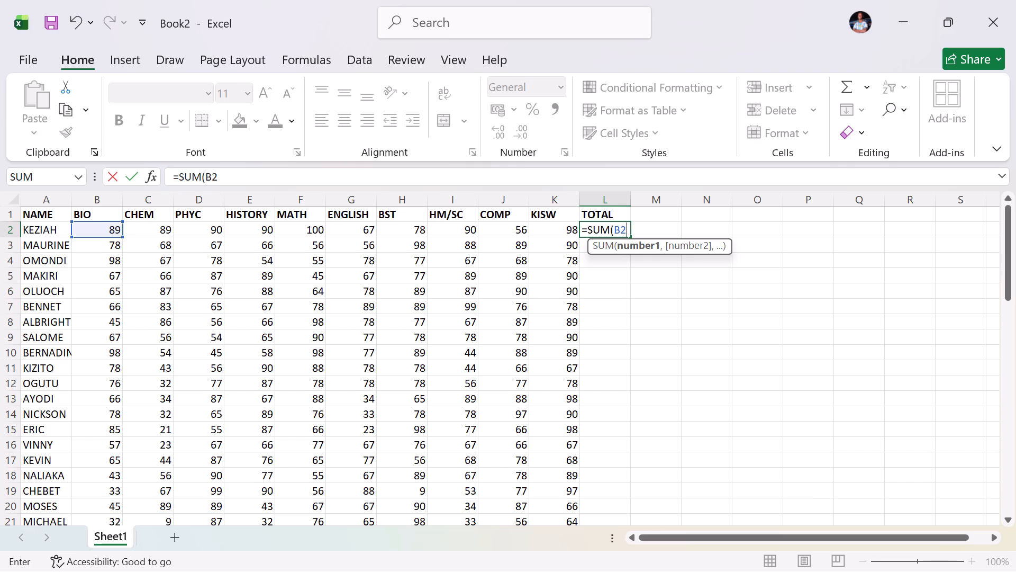
pyautogui.hotkey('shift', ':')
pyautogui.press('k')
pyautogui.press('2')
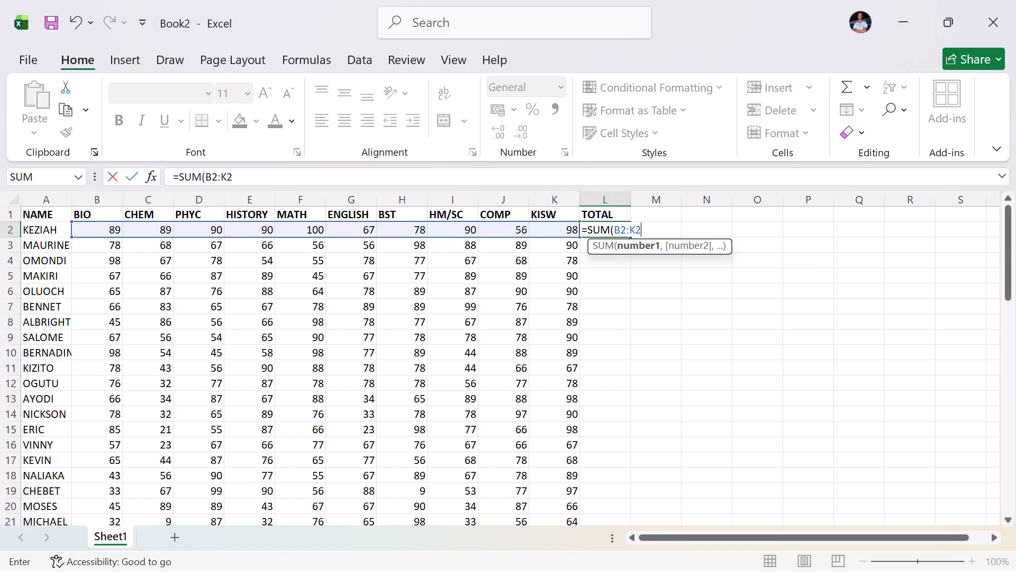
pyautogui.hotkey('shift', ')')
pyautogui.press('Return')
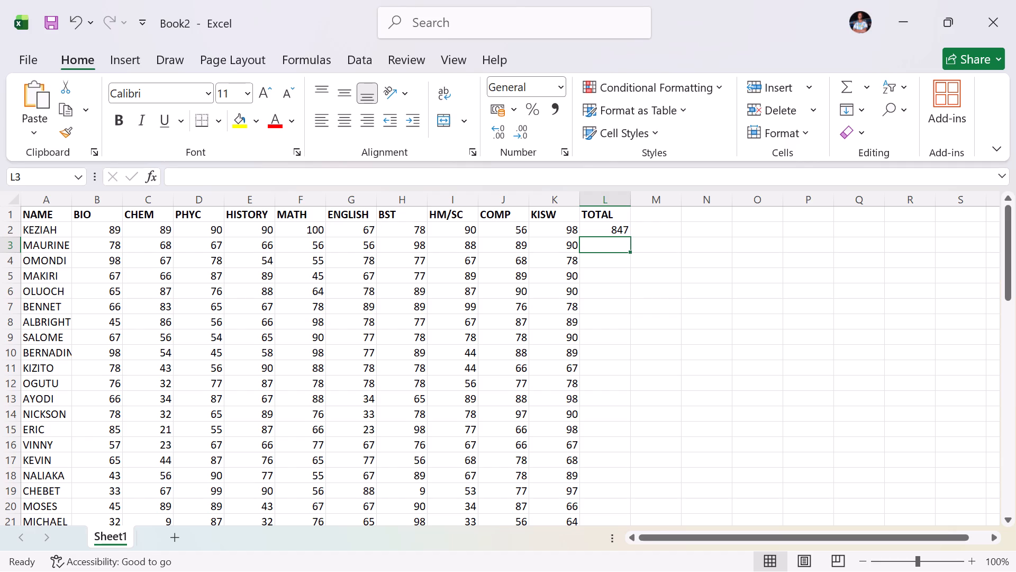
# Fill the SUM formula from L2 down the TOTAL column to the last student in row 61.
pyautogui.click(600, 229)
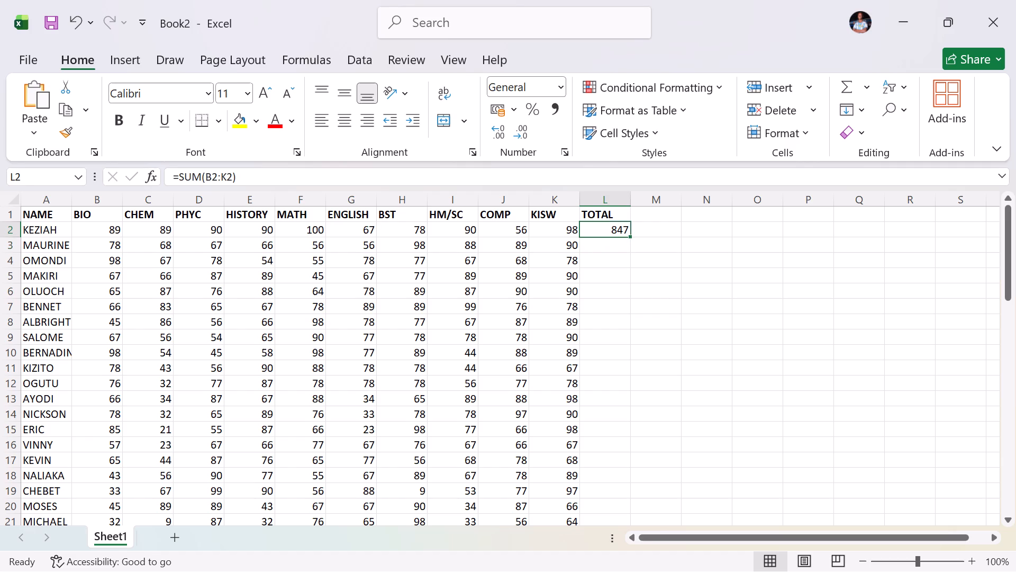
pyautogui.moveTo(628, 236); pyautogui.dragTo(659, 571)
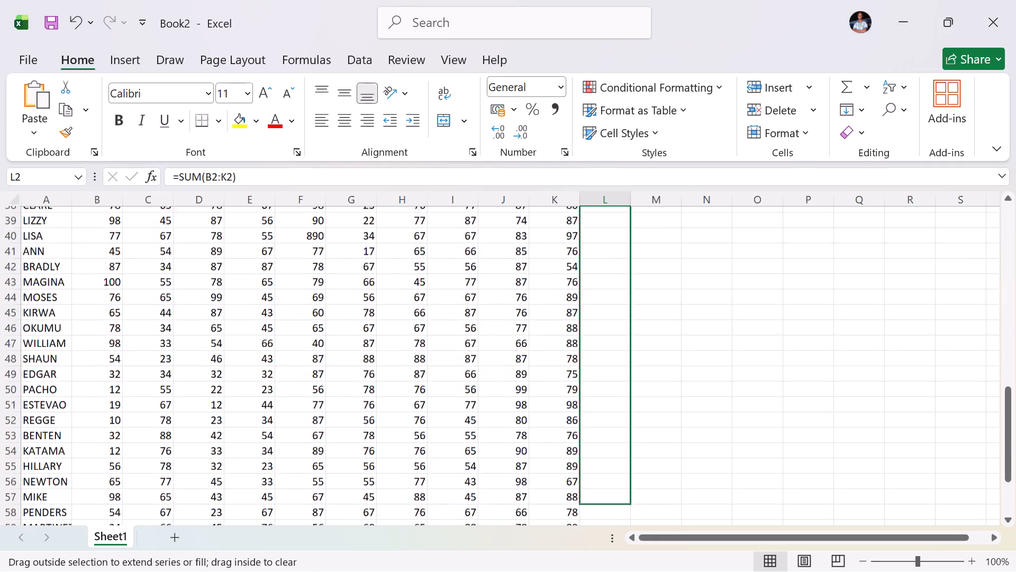
pyautogui.moveTo(659, 571); pyautogui.dragTo(629, 454)
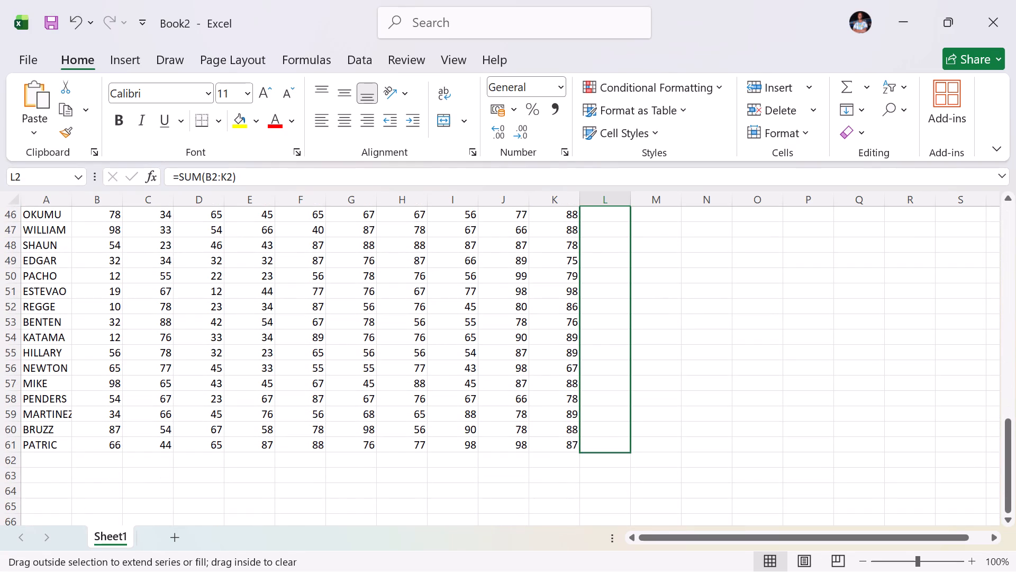
pyautogui.moveTo(629, 454); pyautogui.dragTo(629, 453)
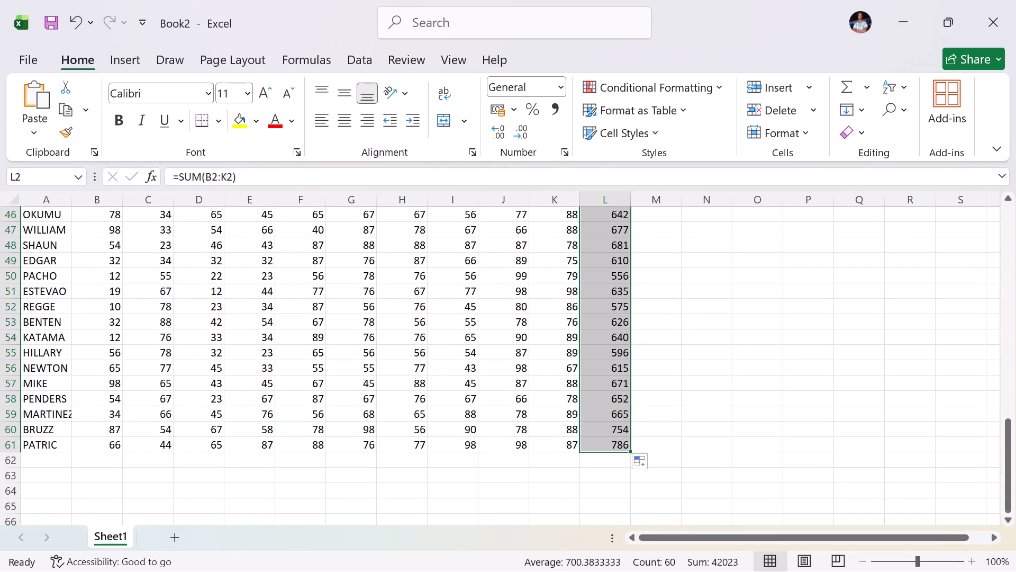
# Correct the MATH mark in cell F40 to 89.
pyautogui.scroll(2, 683, 390)
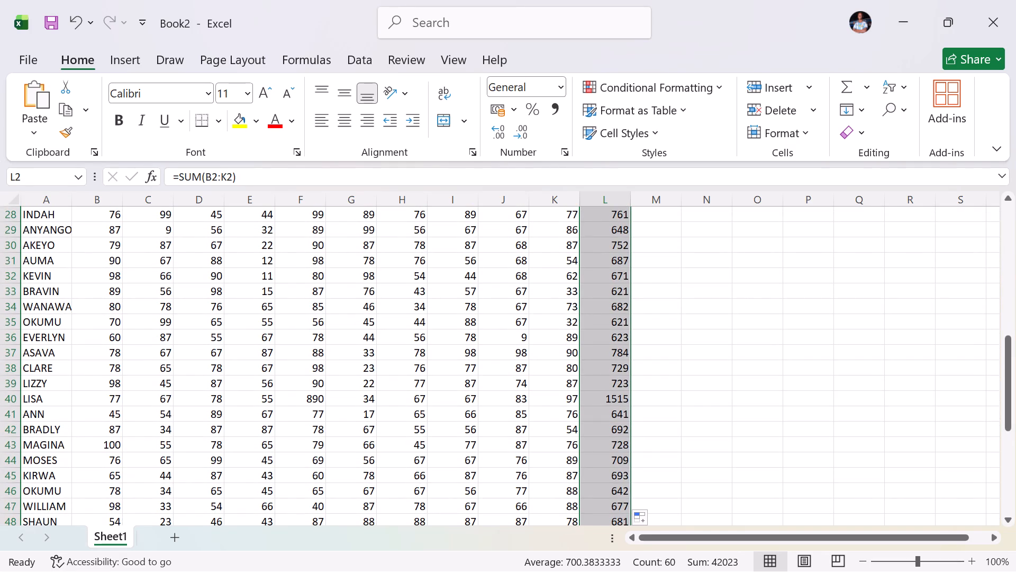
pyautogui.click(311, 401)
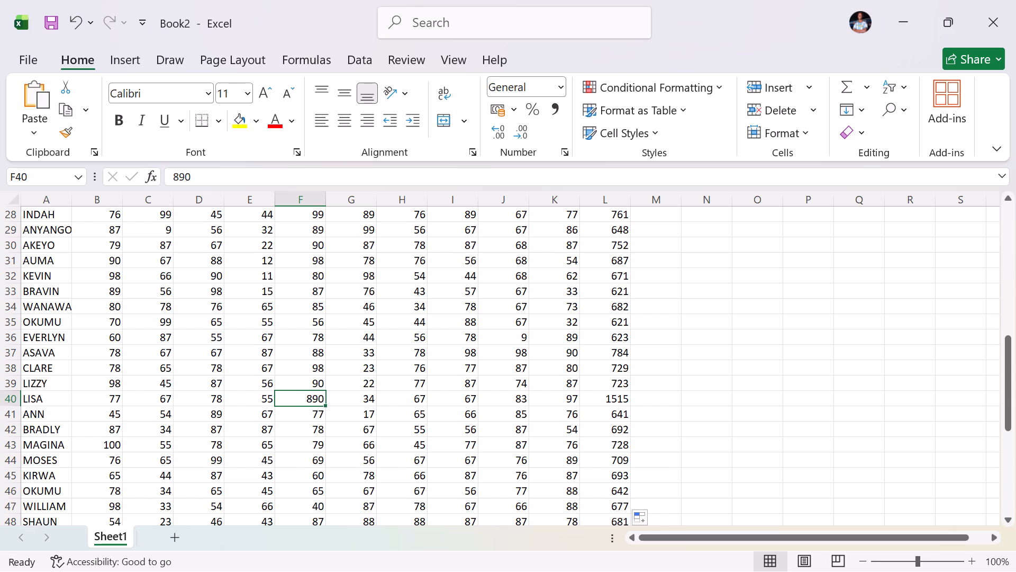
pyautogui.write('89')
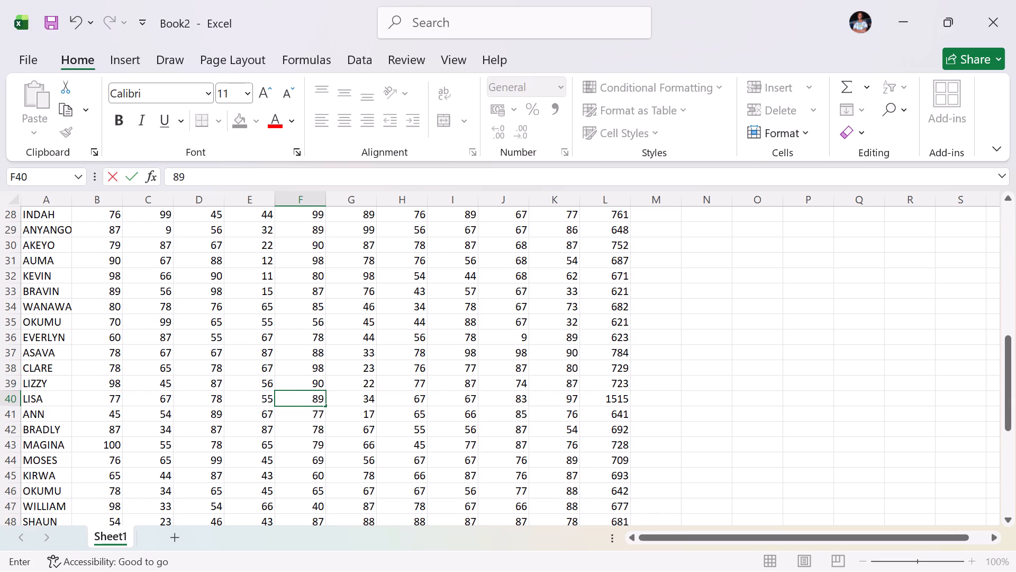
pyautogui.click(741, 365)
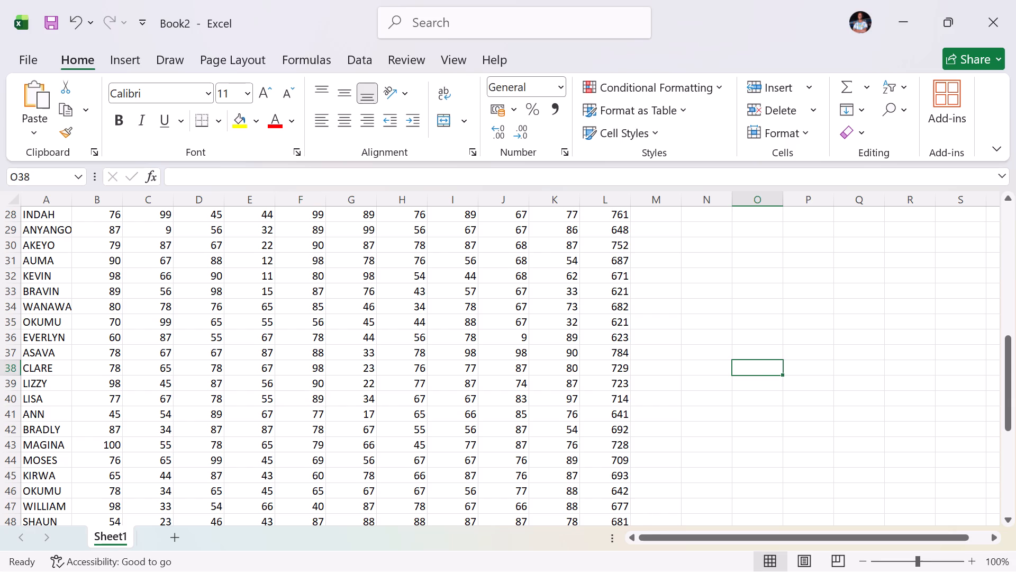
# Add the heading AVERAGE in cell M1, beside TOTAL.
pyautogui.scroll(3, 720, 327)
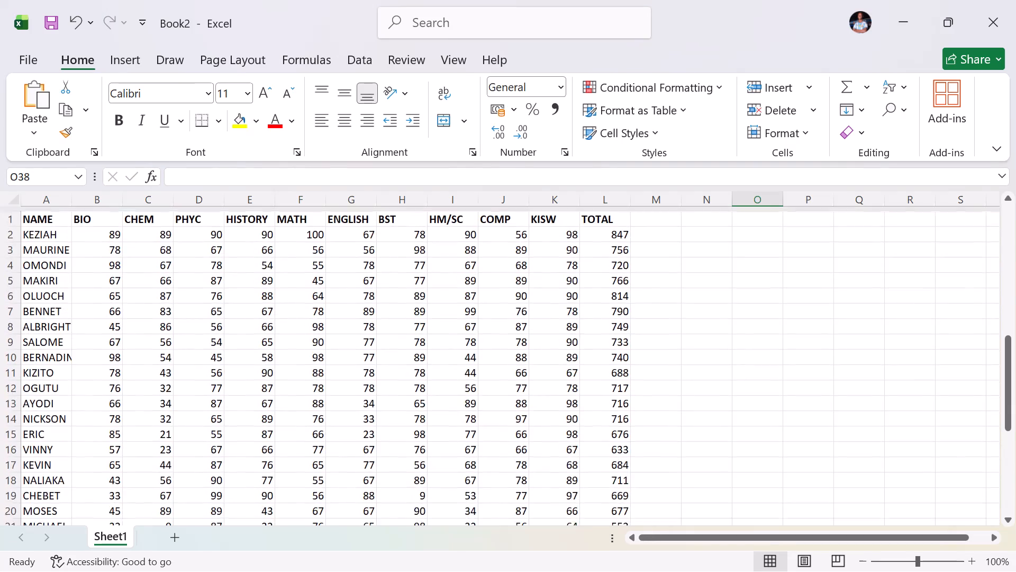
pyautogui.scroll(-4, 720, 327)
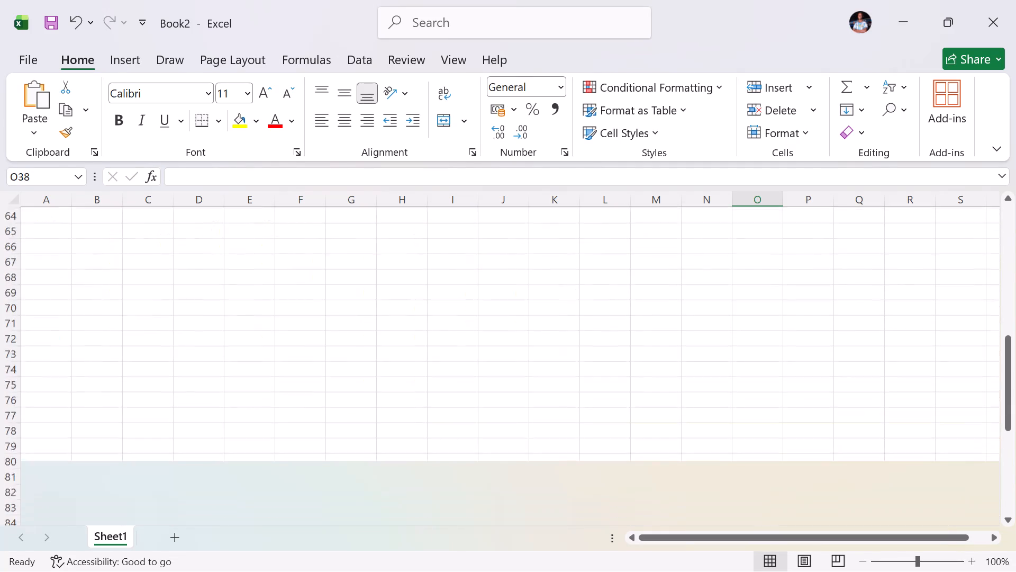
pyautogui.scroll(6, 720, 327)
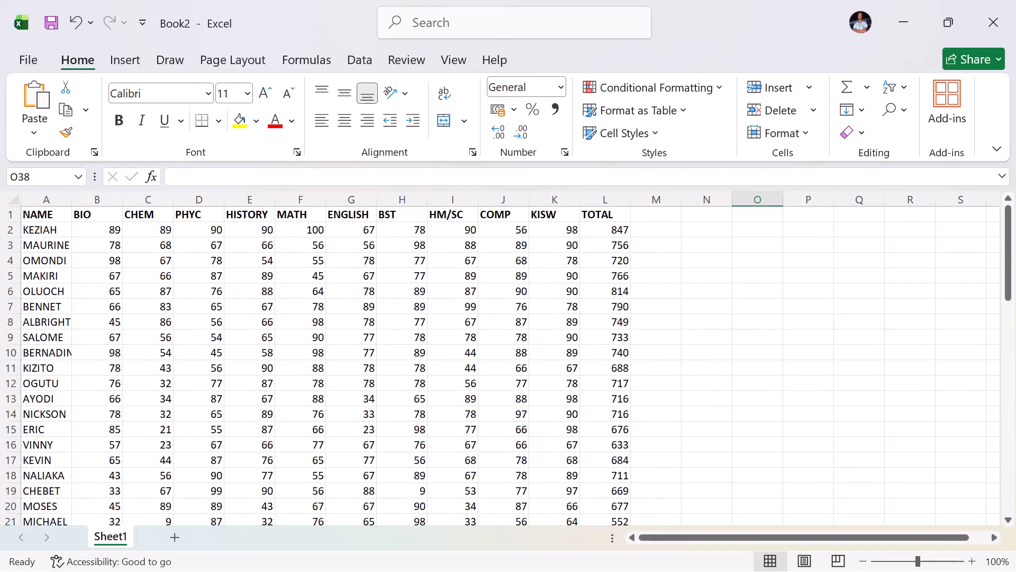
pyautogui.click(654, 221)
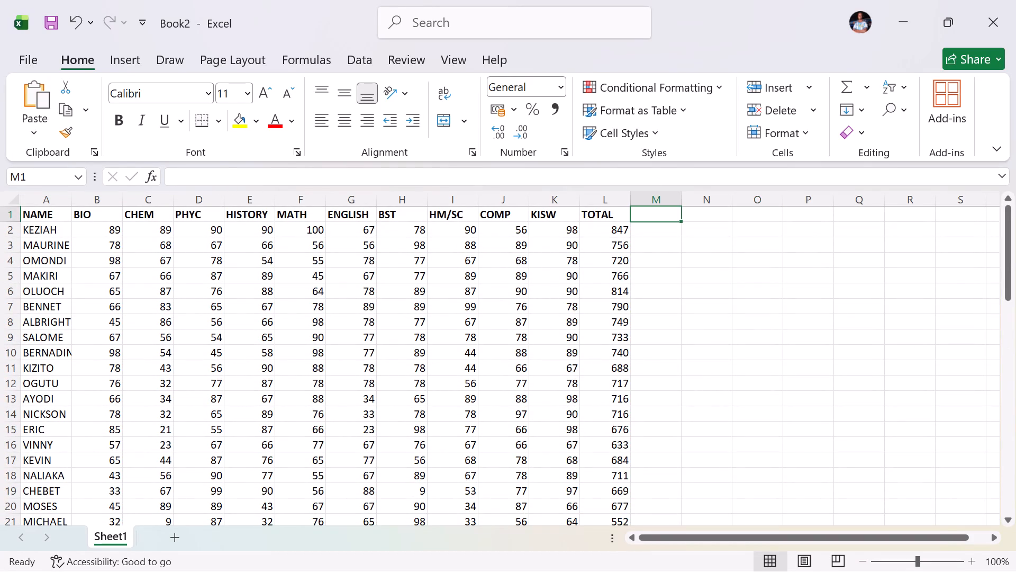
pyautogui.write('AVERAGE')
pyautogui.press('Return')
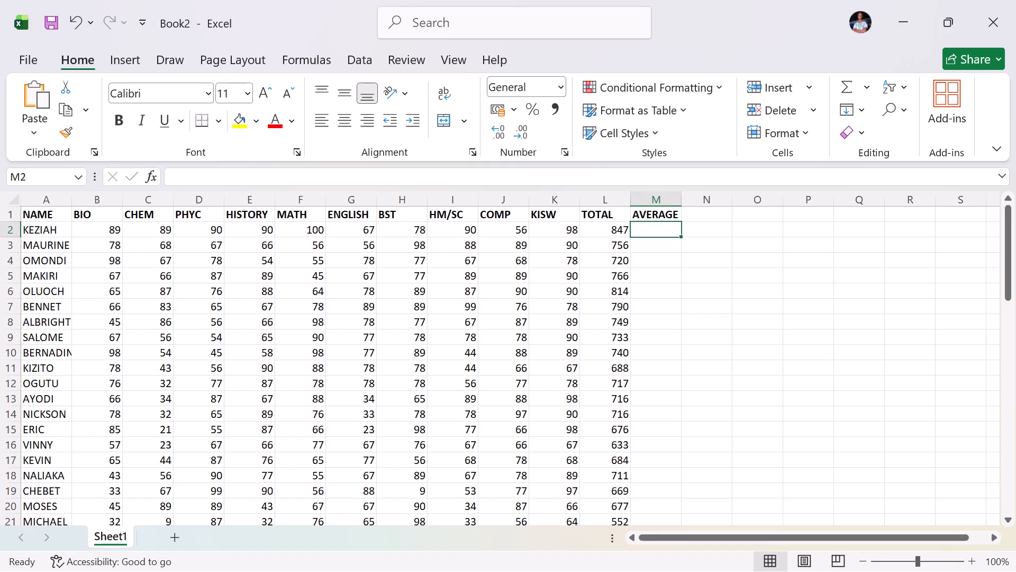
# Enter the formula =AVERAGE(B2:K2) in cell M2 to average the first student's marks.
pyautogui.press('=')
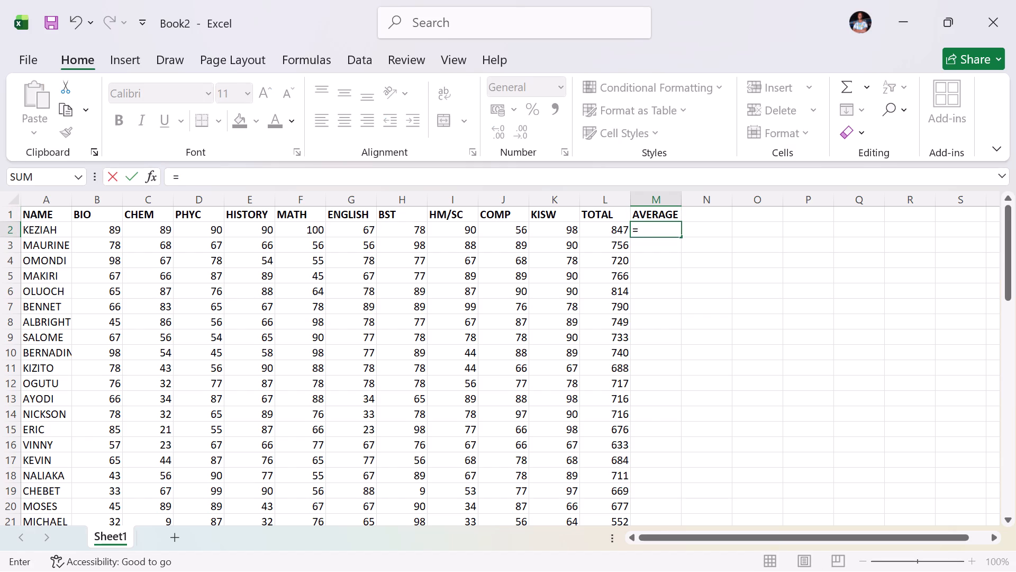
pyautogui.write('AVERAGE')
pyautogui.hotkey('shift', '(')
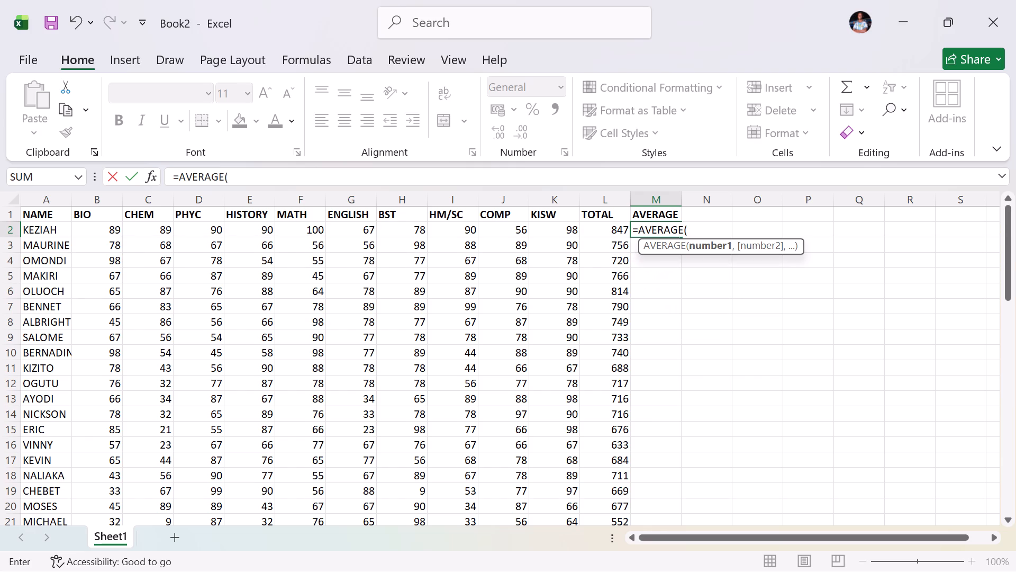
pyautogui.press('b')
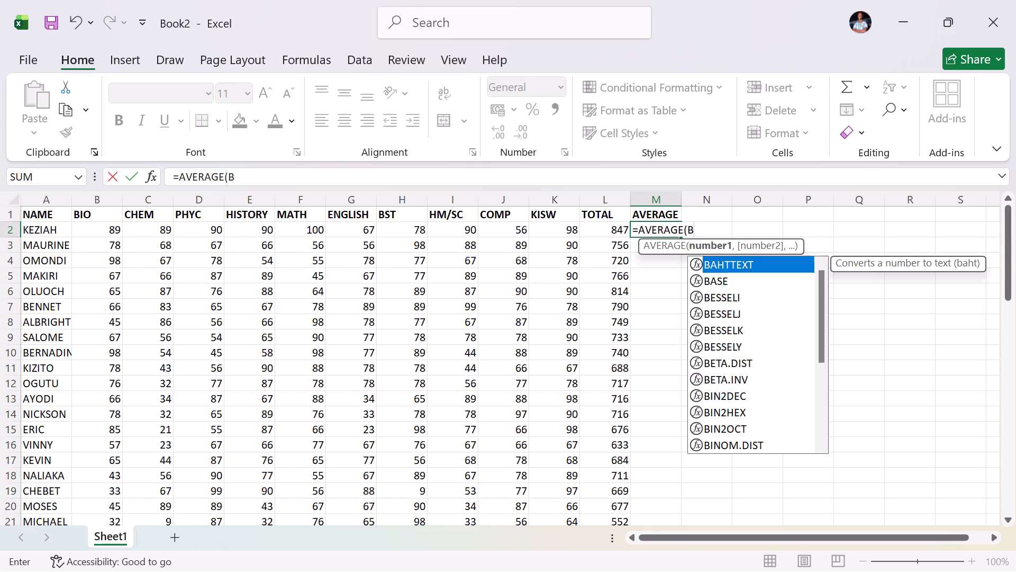
pyautogui.press('2')
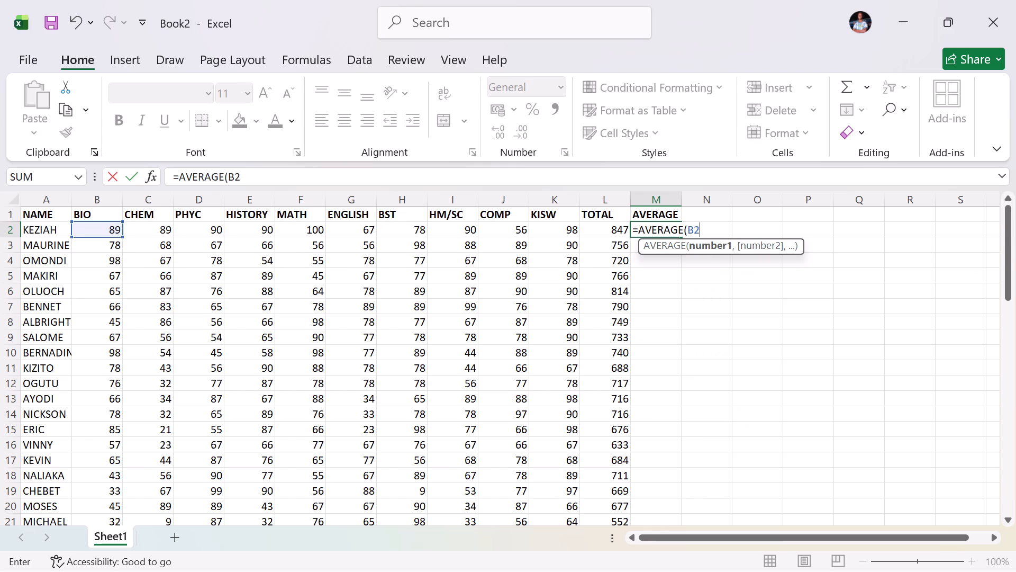
pyautogui.hotkey('shift', ':')
pyautogui.press('k')
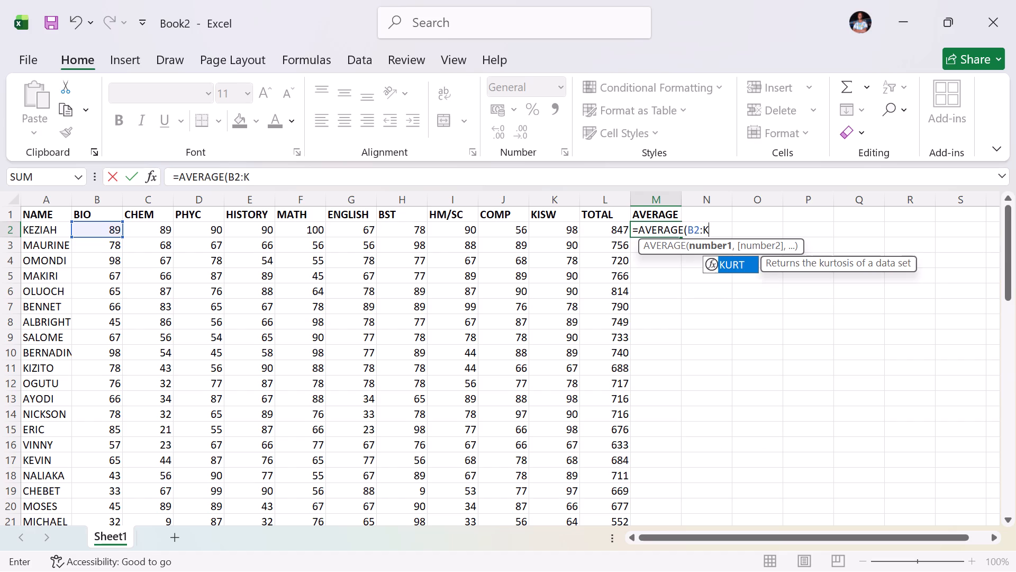
pyautogui.press('2')
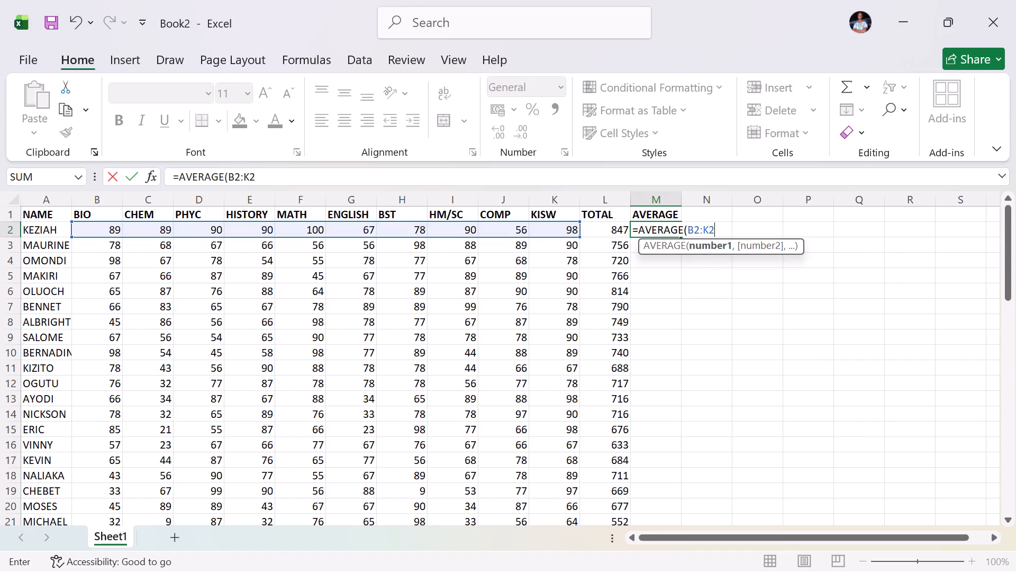
pyautogui.hotkey('shift', ')')
pyautogui.press('Return')
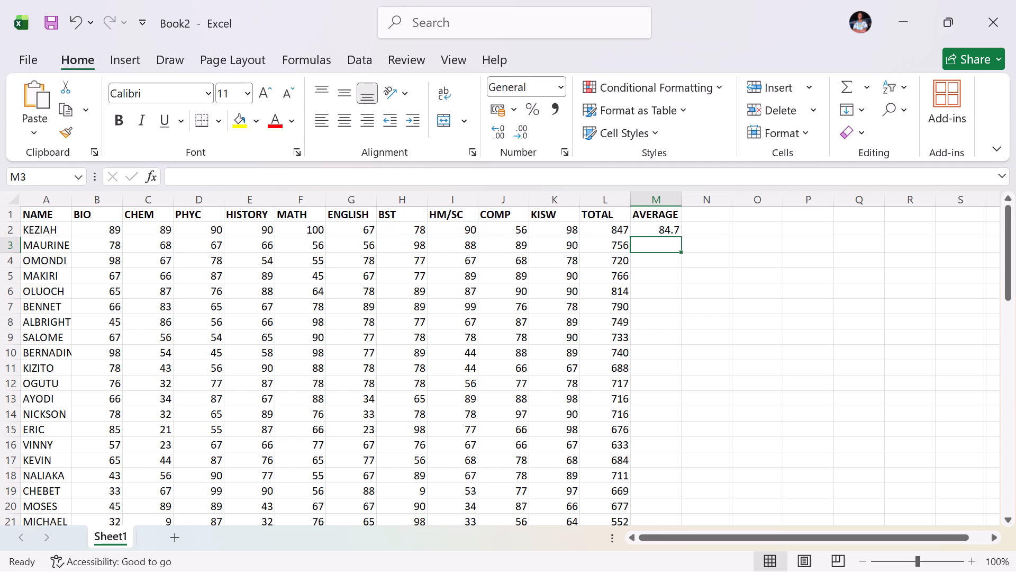
# Fill the AVERAGE formula from M2 down the column to the last student in row 61.
pyautogui.click(668, 229)
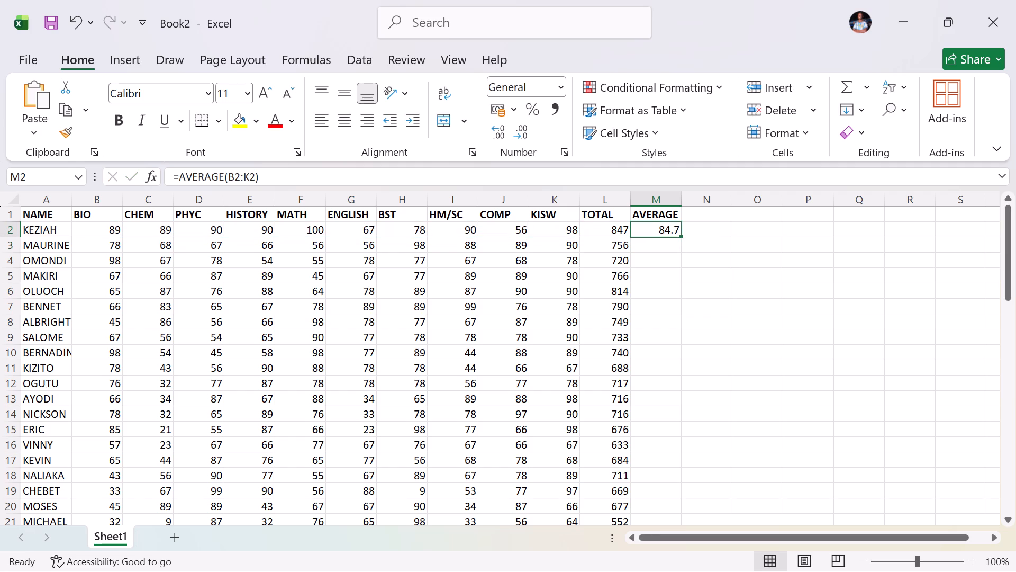
pyautogui.moveTo(681, 240); pyautogui.dragTo(665, 228)
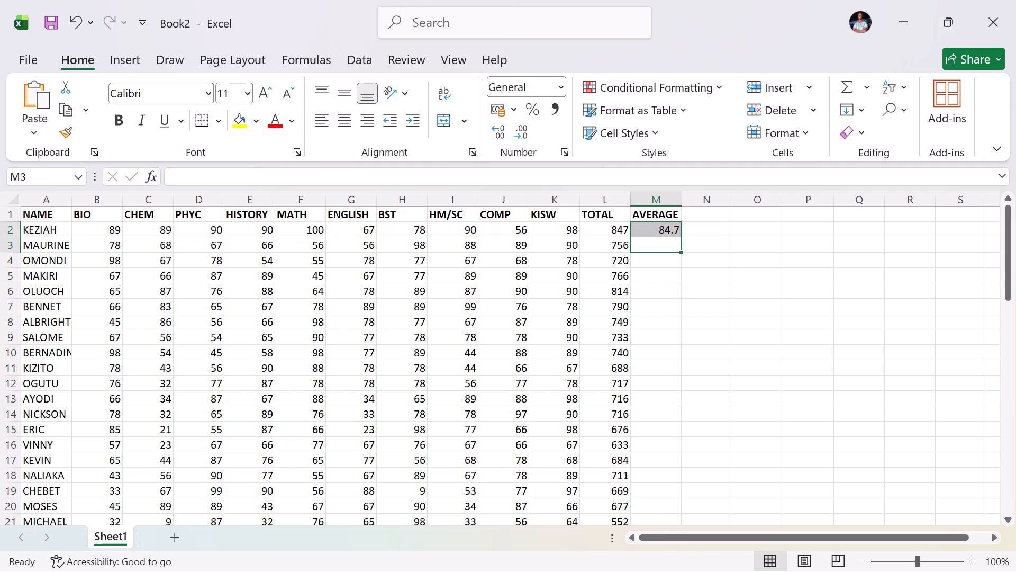
pyautogui.click(666, 229)
pyautogui.moveTo(679, 238); pyautogui.dragTo(718, 571)
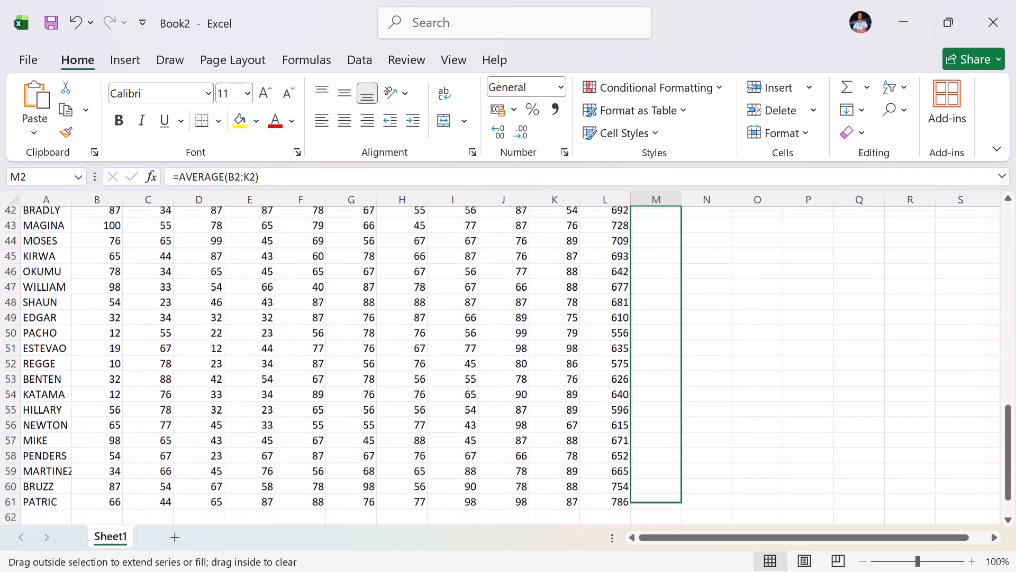
pyautogui.moveTo(718, 571); pyautogui.dragTo(684, 451)
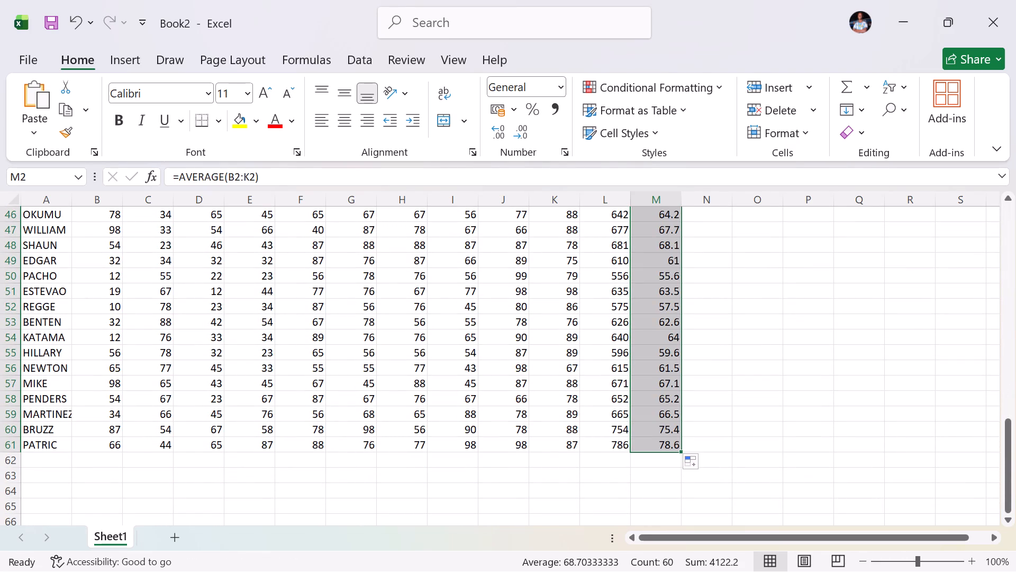
# Review the filled AVERAGE column alongside the totals for all the students.
pyautogui.click(755, 374)
pyautogui.scroll(4, 755, 374)
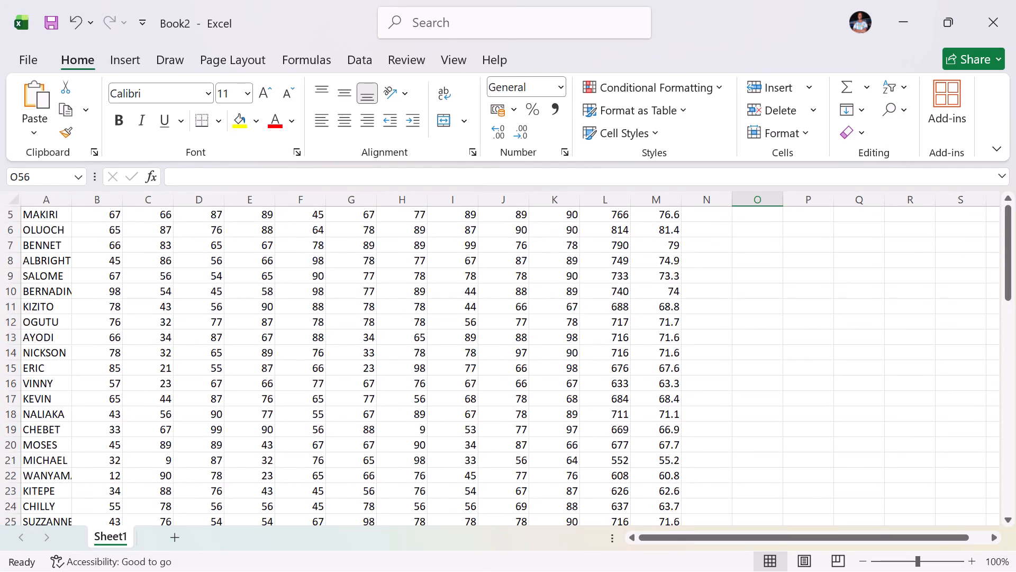
pyautogui.scroll(-6, 722, 296)
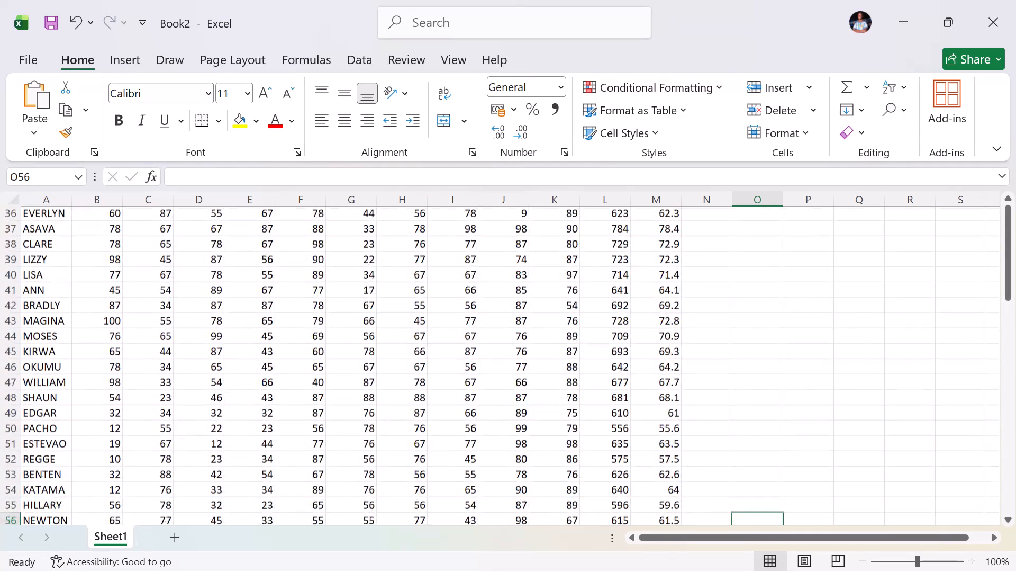
pyautogui.scroll(-1, 722, 296)
pyautogui.scroll(4, 722, 296)
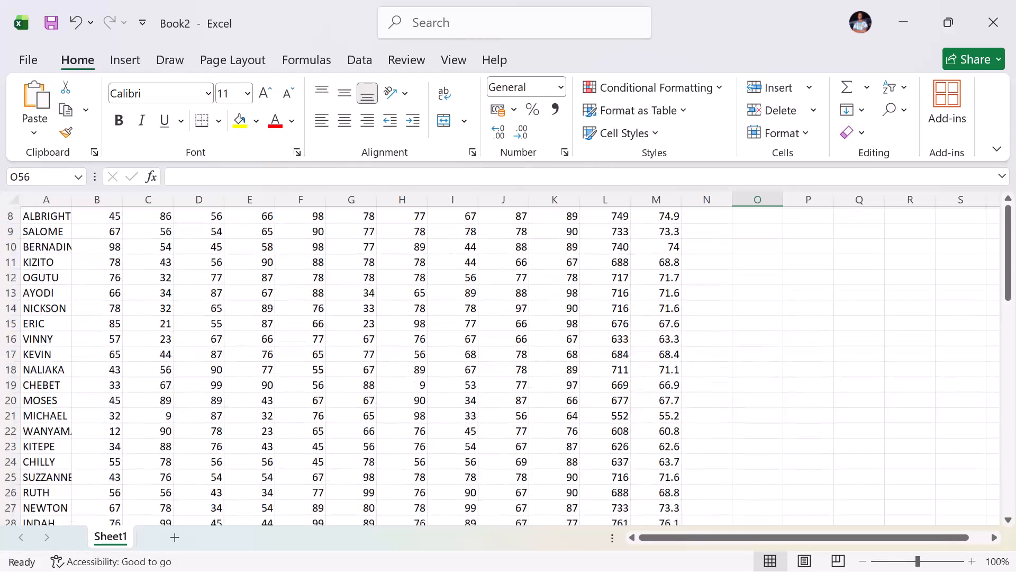
pyautogui.scroll(2, 722, 296)
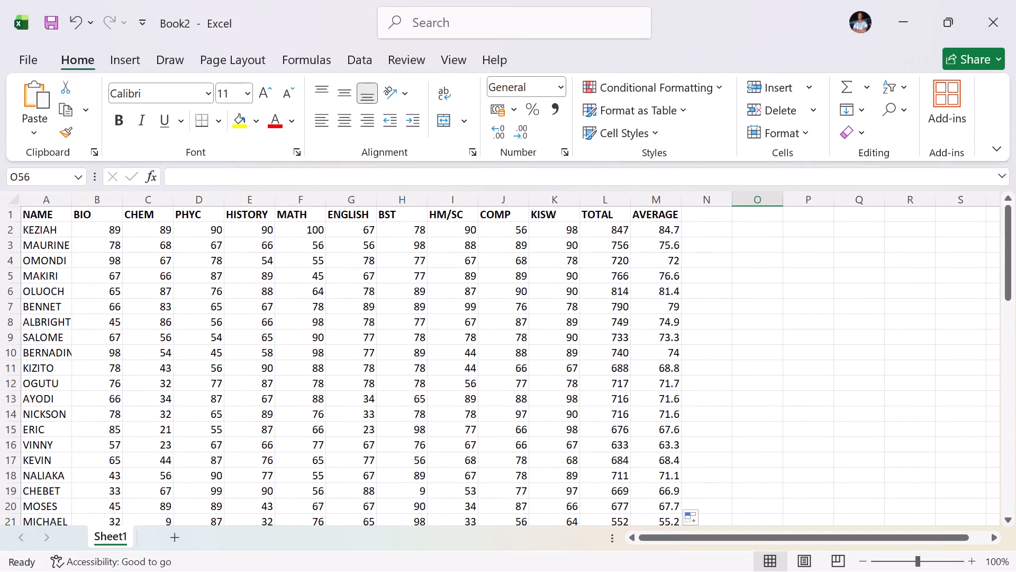
# Add a Greater Than conditional formatting rule to marks B2:K61, highlighting values above 85 with Green Fill with Dark Green Text.
pyautogui.moveTo(83, 224); pyautogui.dragTo(313, 487)
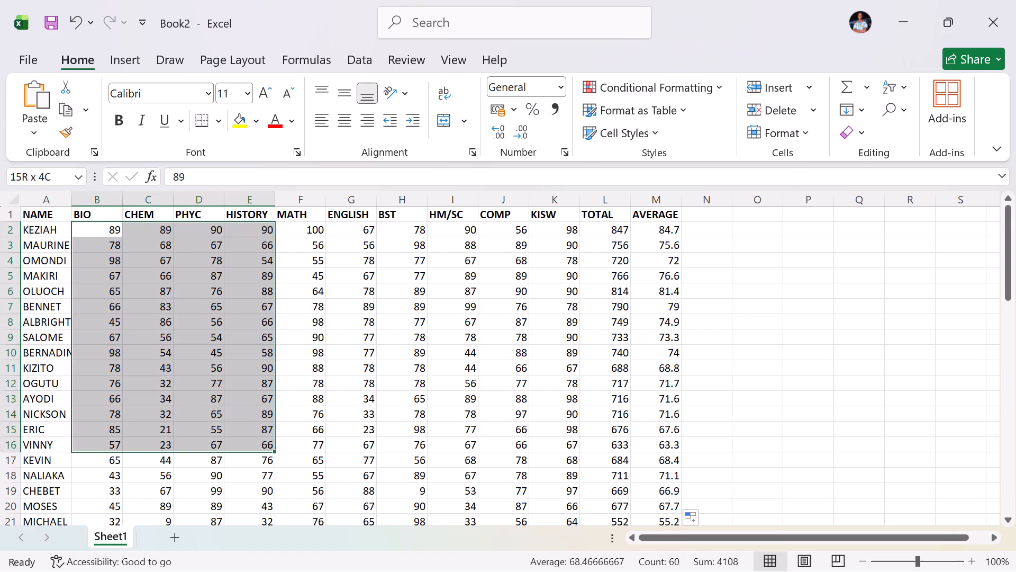
pyautogui.moveTo(313, 487); pyautogui.dragTo(567, 523)
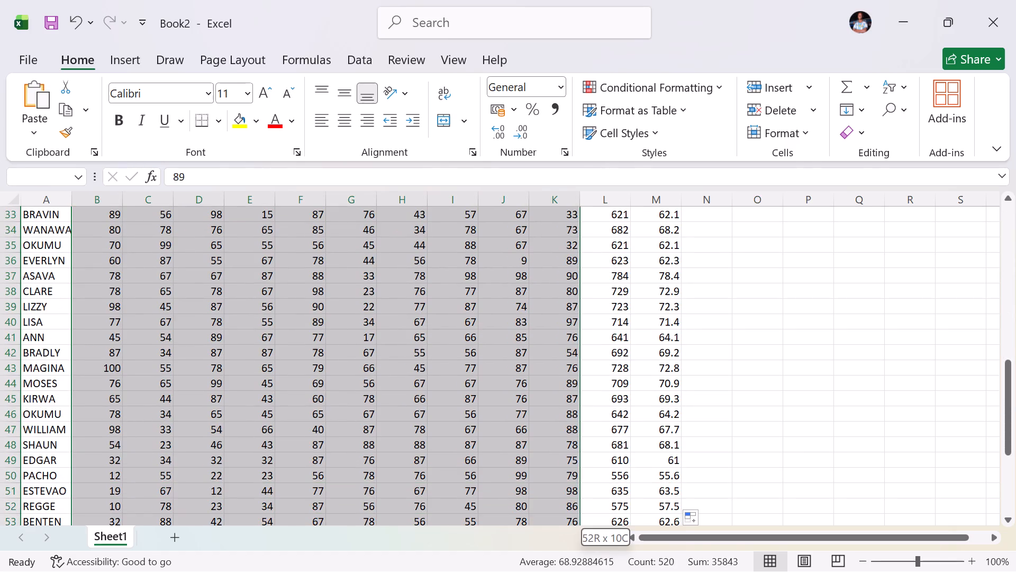
pyautogui.moveTo(567, 523); pyautogui.dragTo(546, 539)
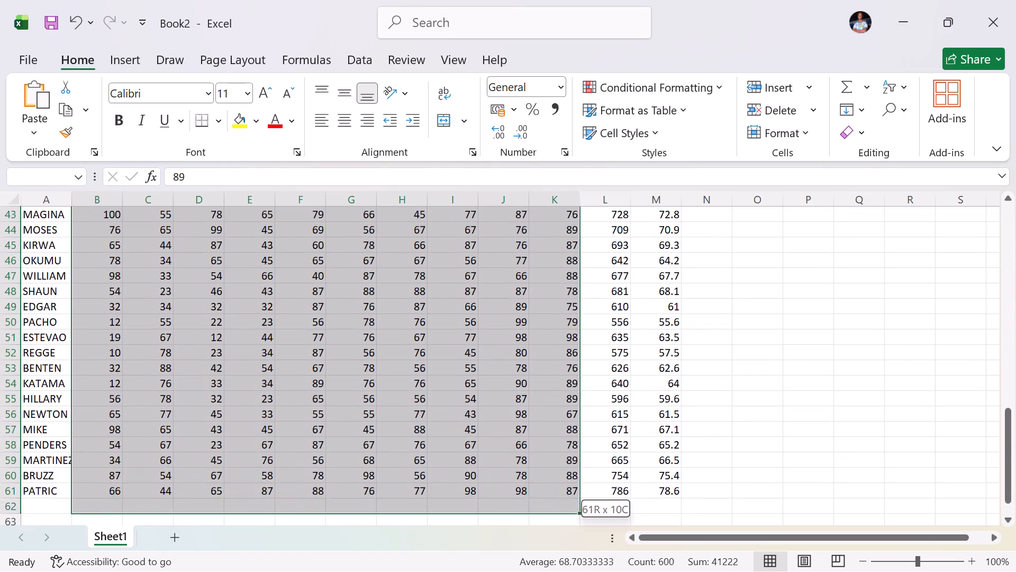
pyautogui.moveTo(546, 539); pyautogui.dragTo(544, 478)
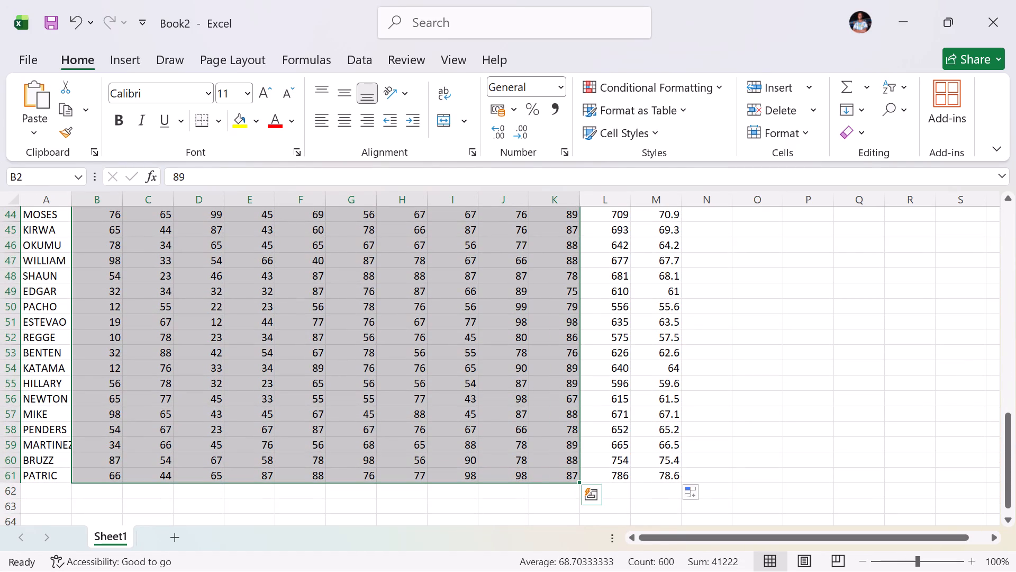
pyautogui.click(672, 92)
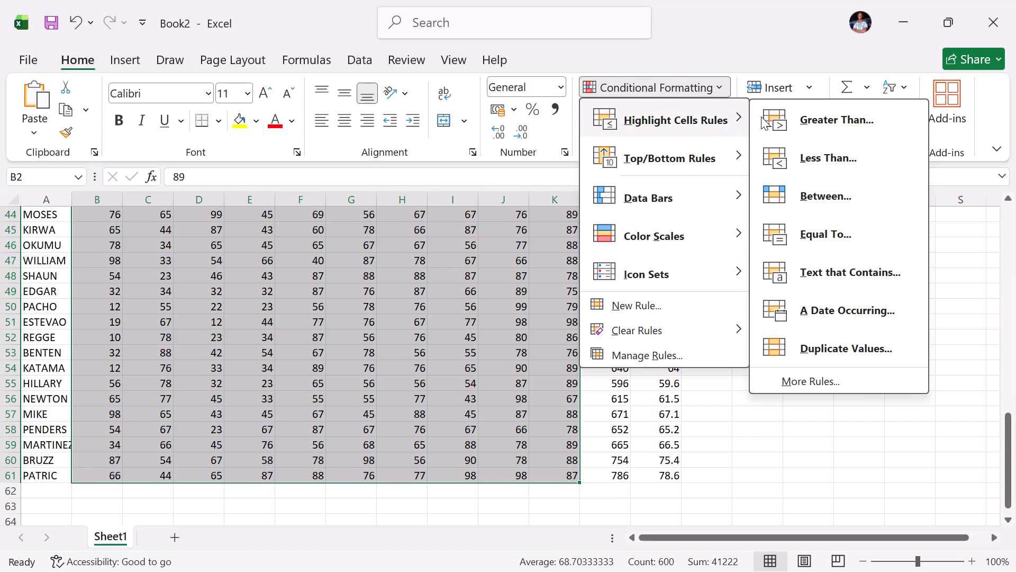
pyautogui.click(815, 112)
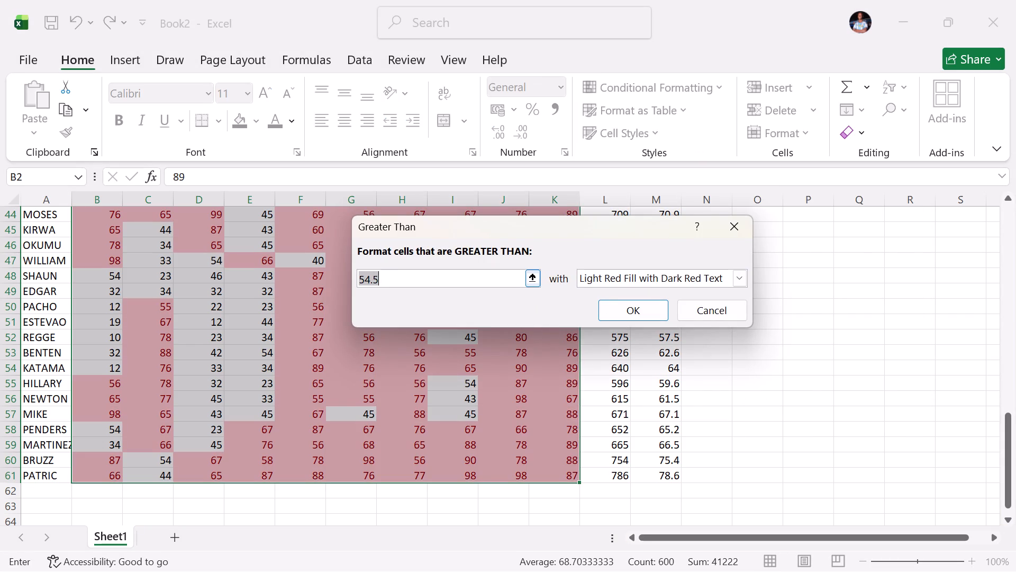
pyautogui.press('BackSpace')
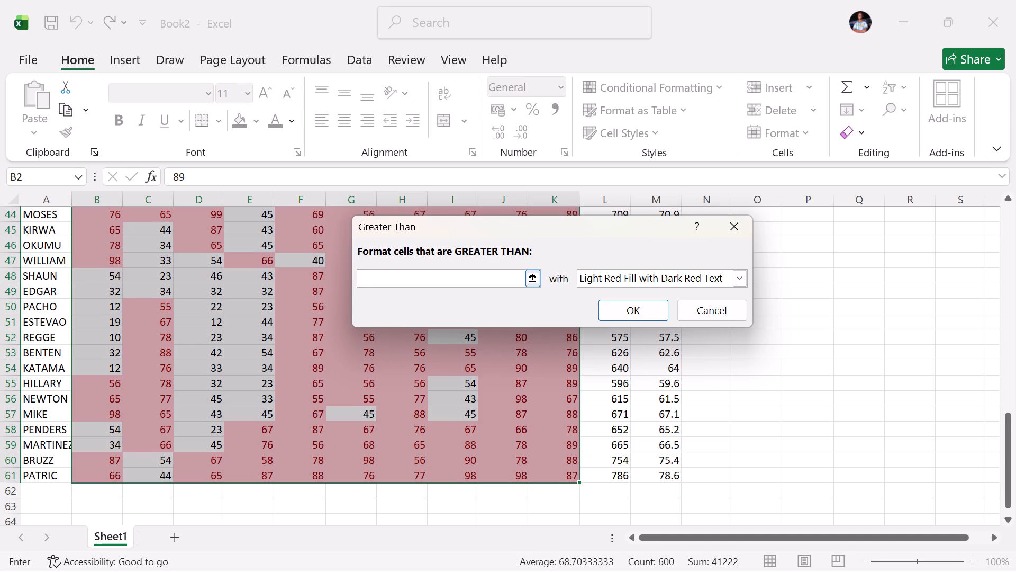
pyautogui.write('89')
pyautogui.press('BackSpace')
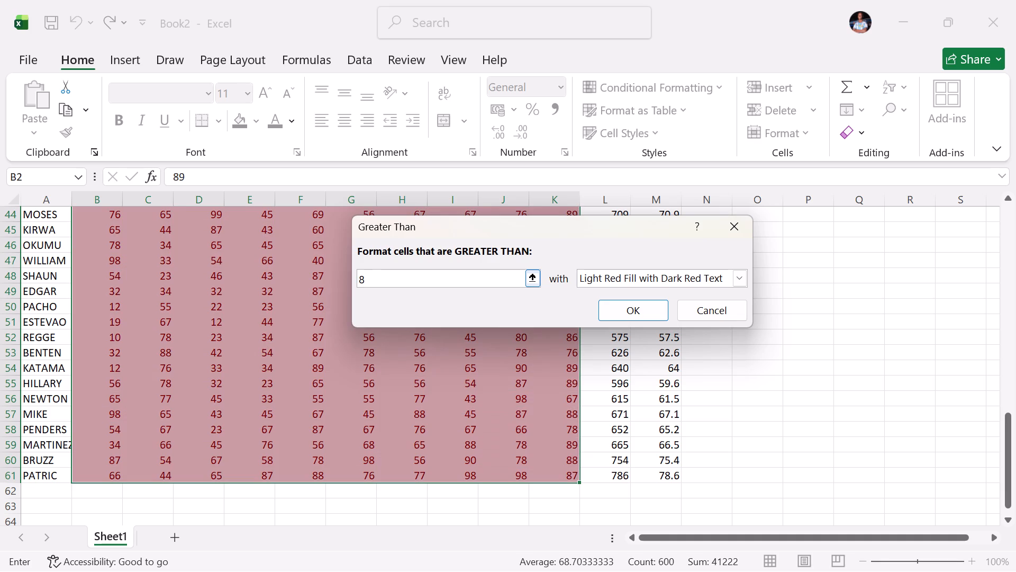
pyautogui.press('5')
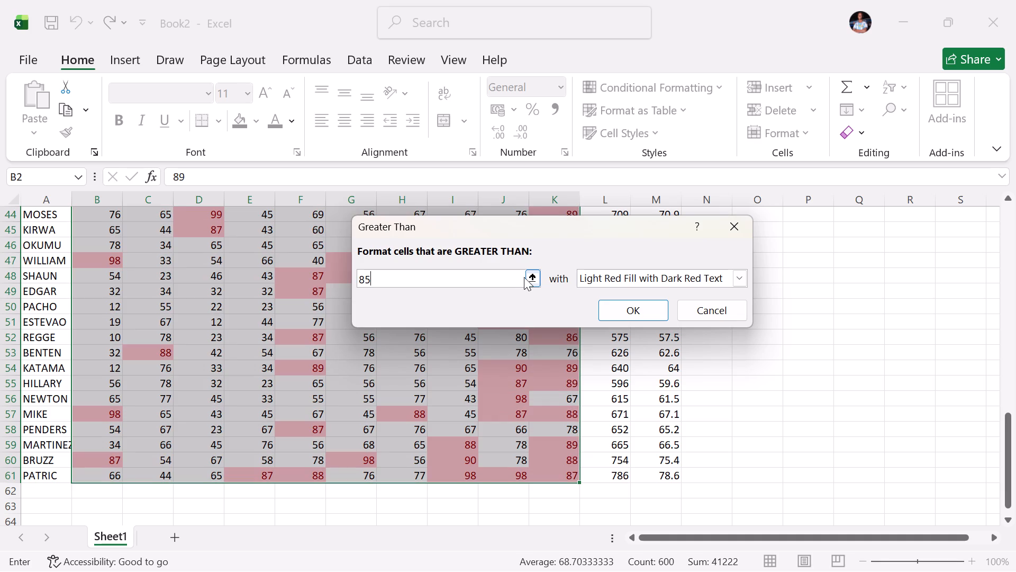
pyautogui.click(737, 271)
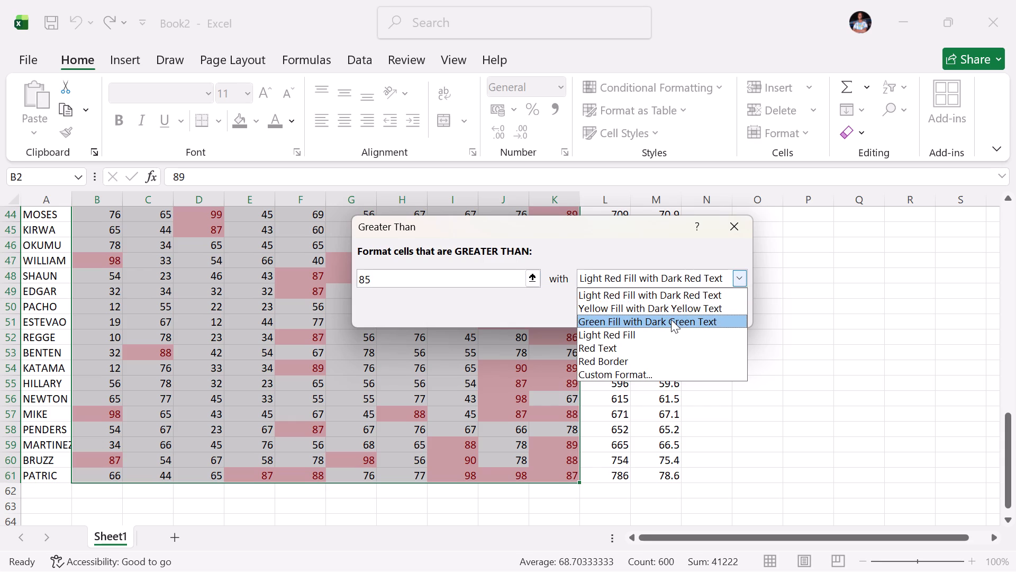
pyautogui.click(671, 319)
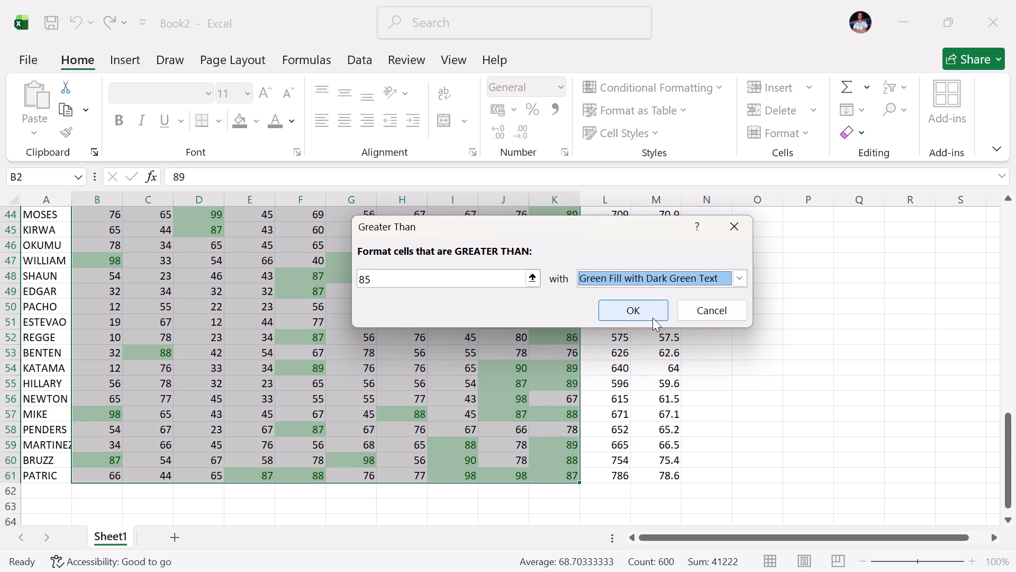
pyautogui.click(637, 308)
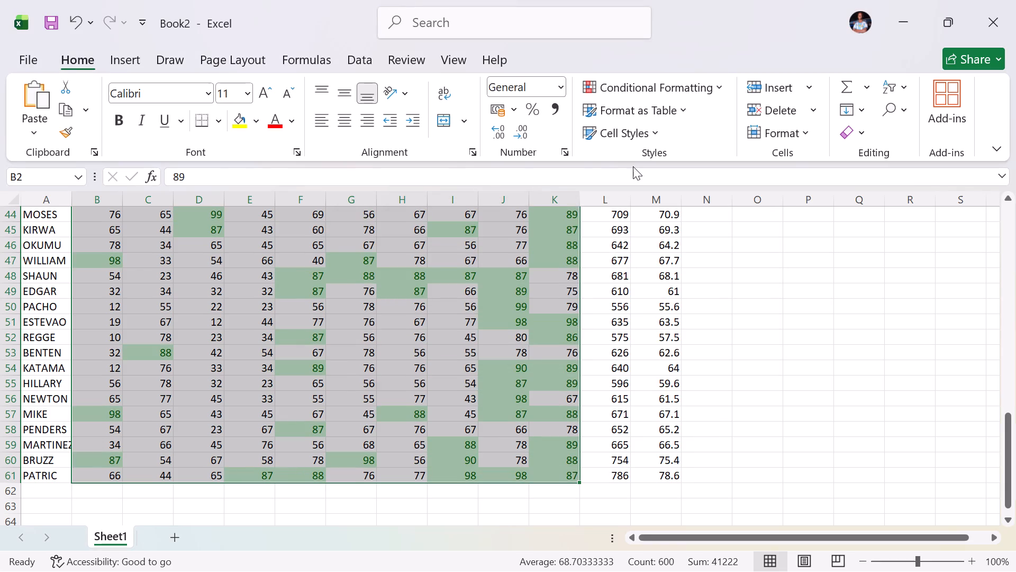
# Add a Less Than conditional formatting rule to the same marks, highlighting values below 40 with Light Red Fill with Dark Red Text.
pyautogui.click(673, 80)
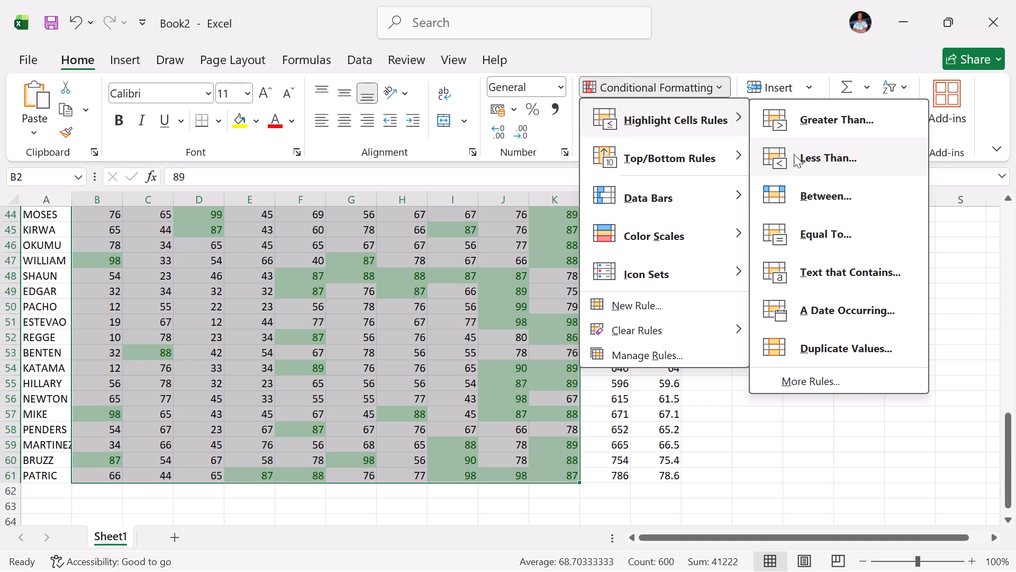
pyautogui.click(799, 161)
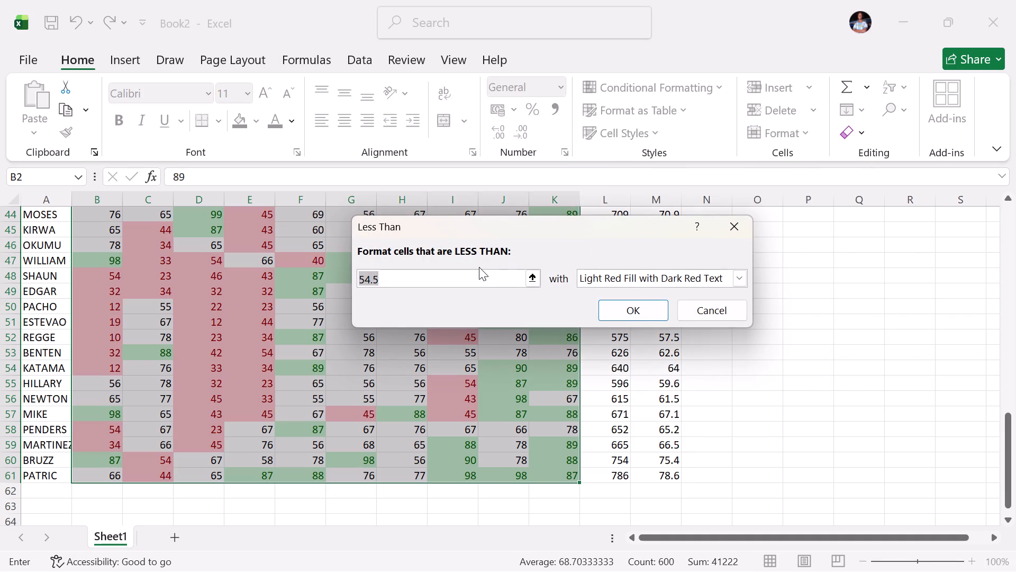
pyautogui.press('BackSpace')
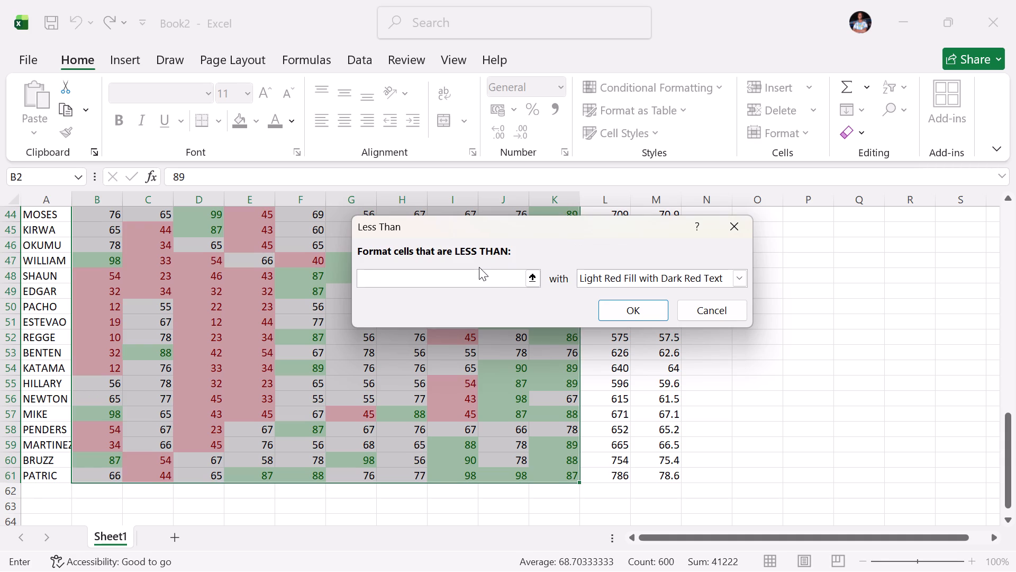
pyautogui.write('40')
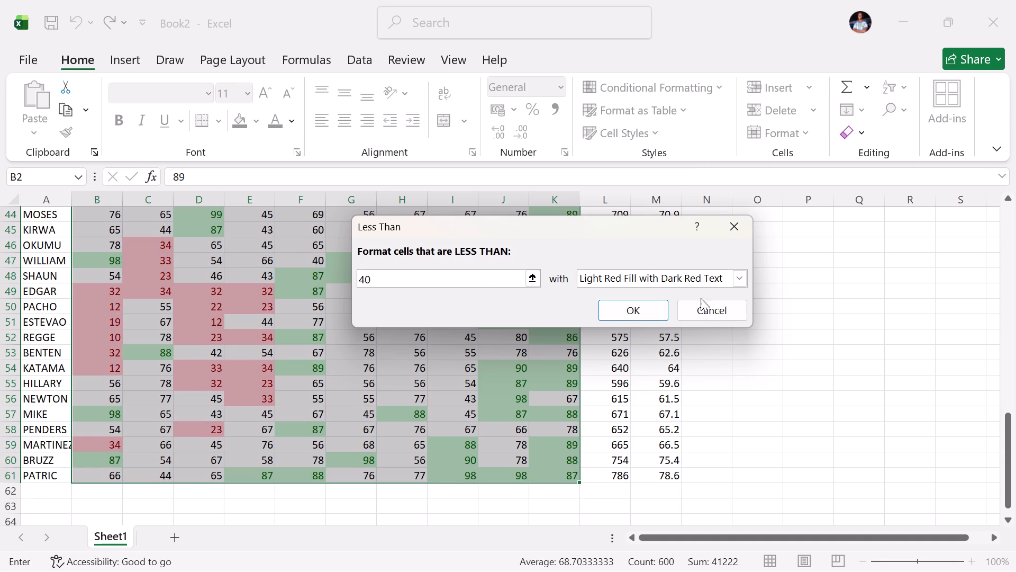
pyautogui.click(649, 307)
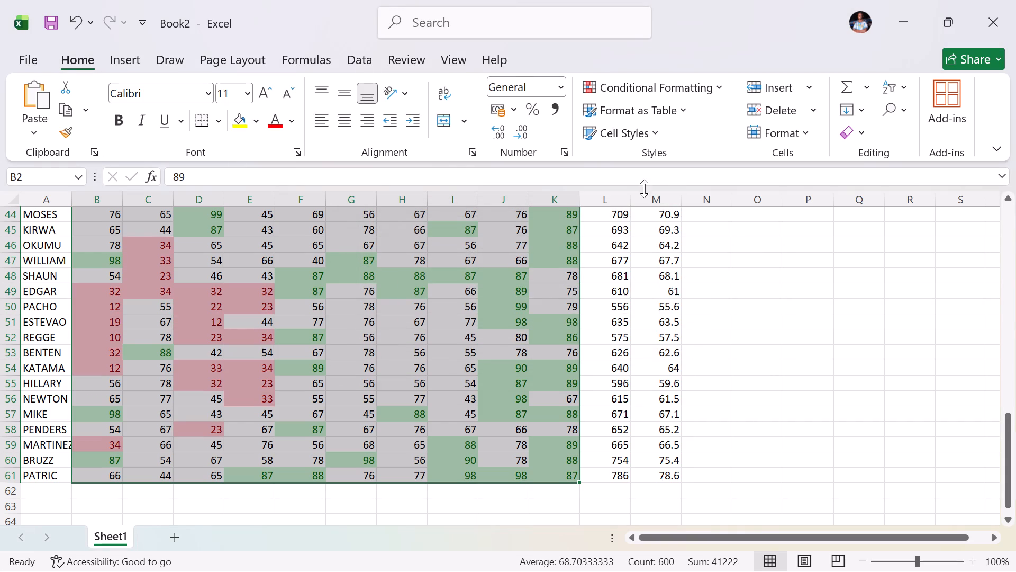
# Add a Between conditional formatting rule to marks B2:K61, highlighting values from 65 to 84 with Yellow Fill with Dark Yellow Text.
pyautogui.click(654, 84)
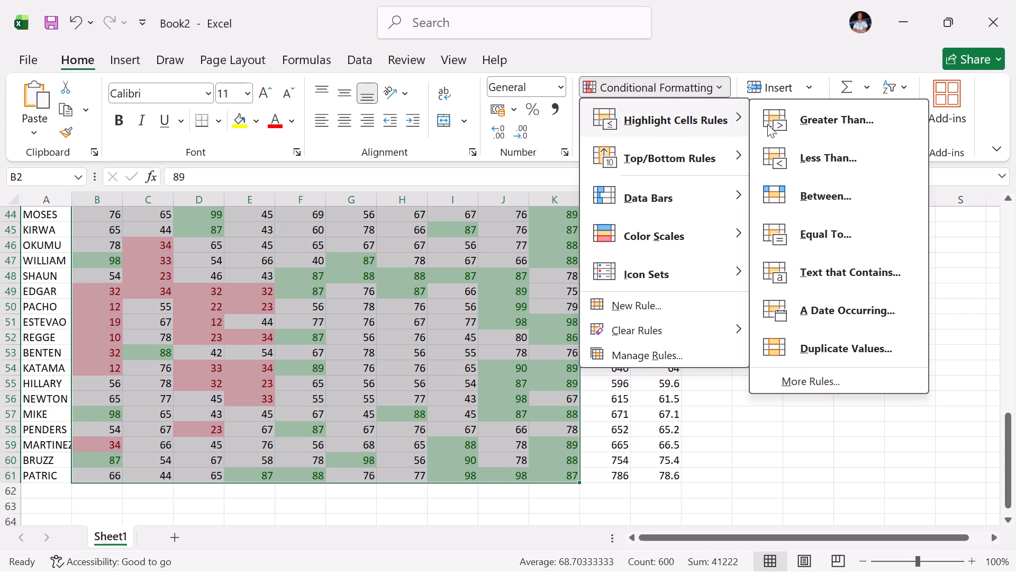
pyautogui.click(808, 187)
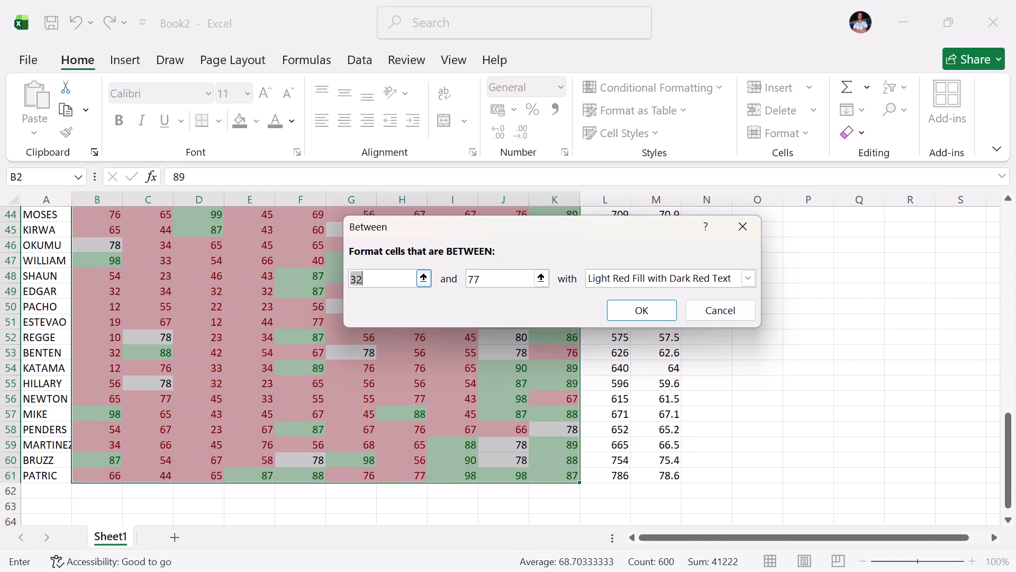
pyautogui.press('BackSpace')
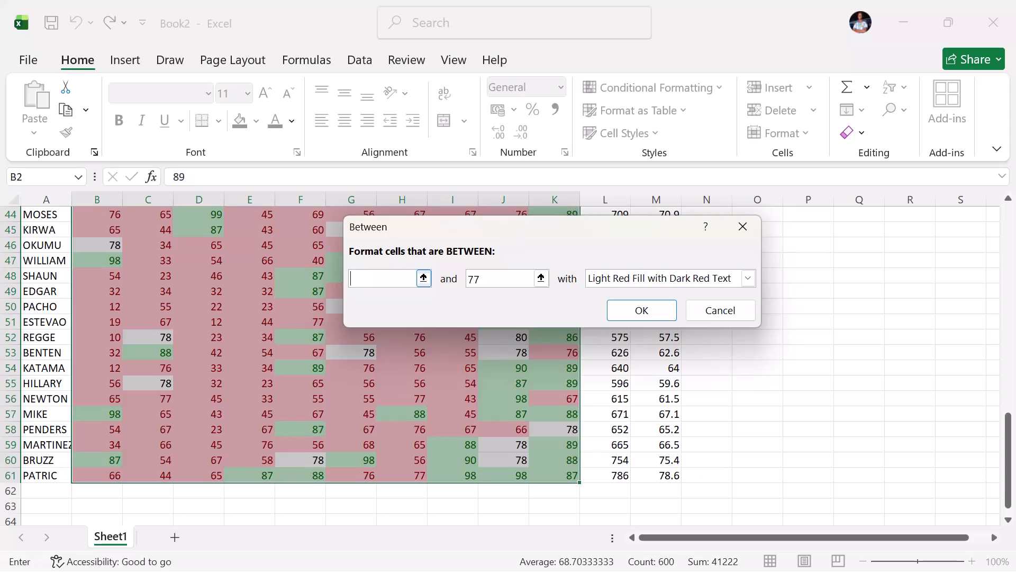
pyautogui.write('60')
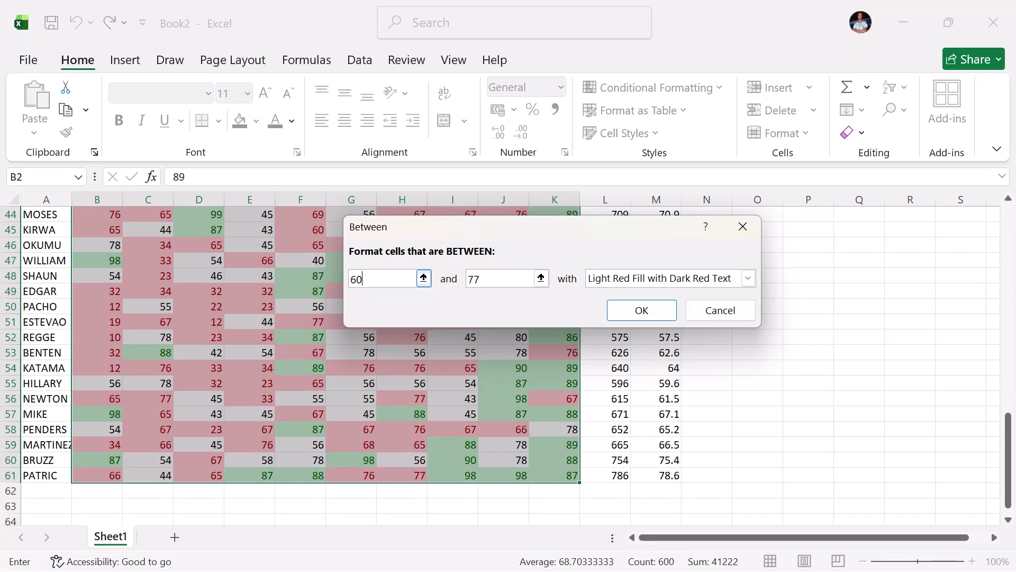
pyautogui.click(481, 277)
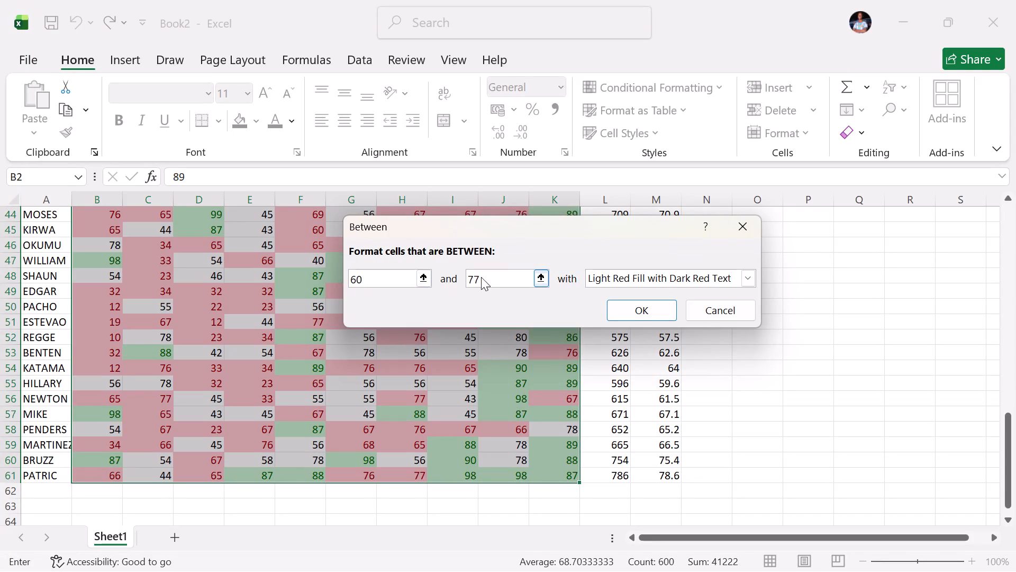
pyautogui.press('BackSpace')
pyautogui.press('BackSpace')
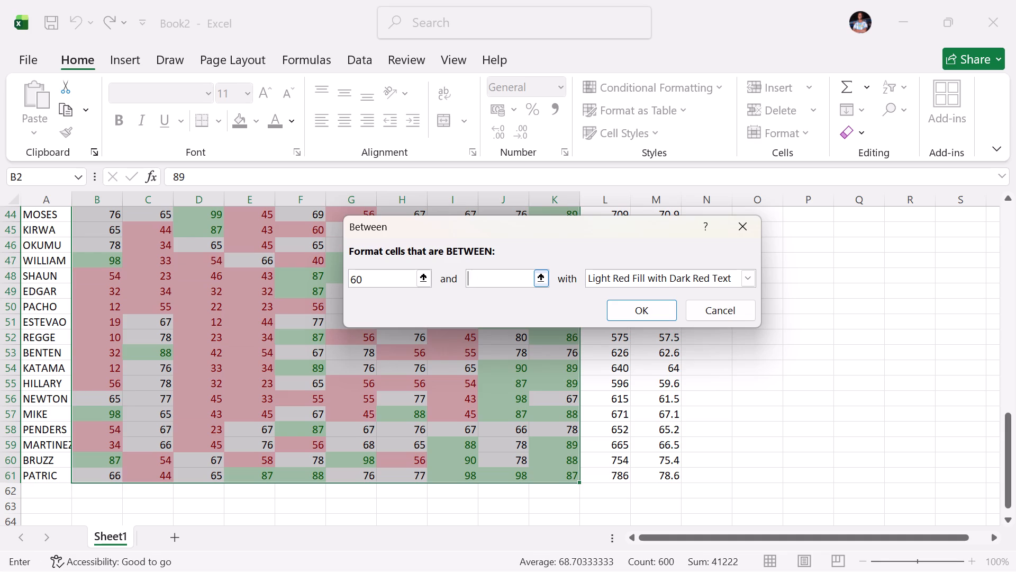
pyautogui.press('8')
pyautogui.press('4')
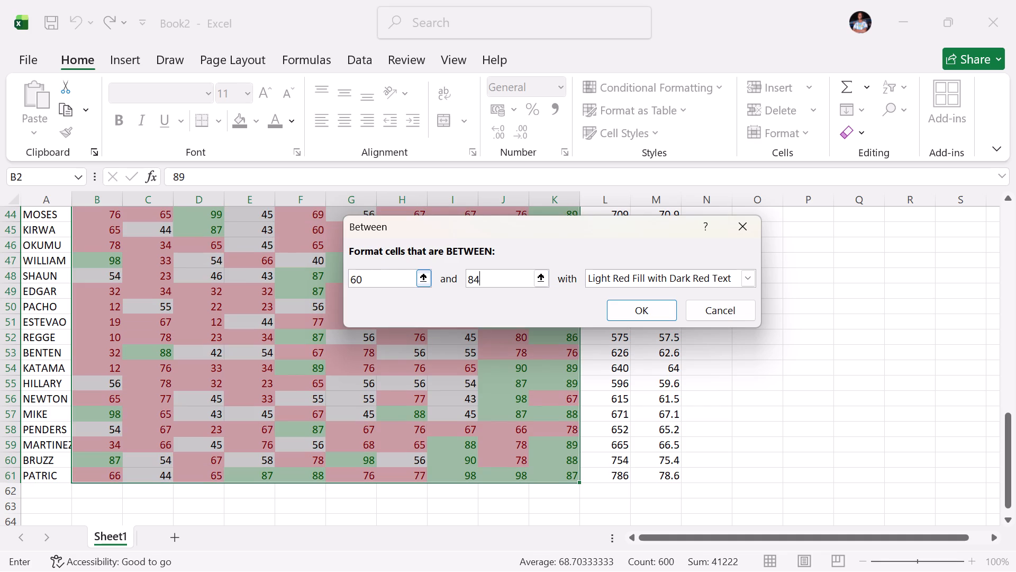
pyautogui.click(366, 276)
pyautogui.press('BackSpace')
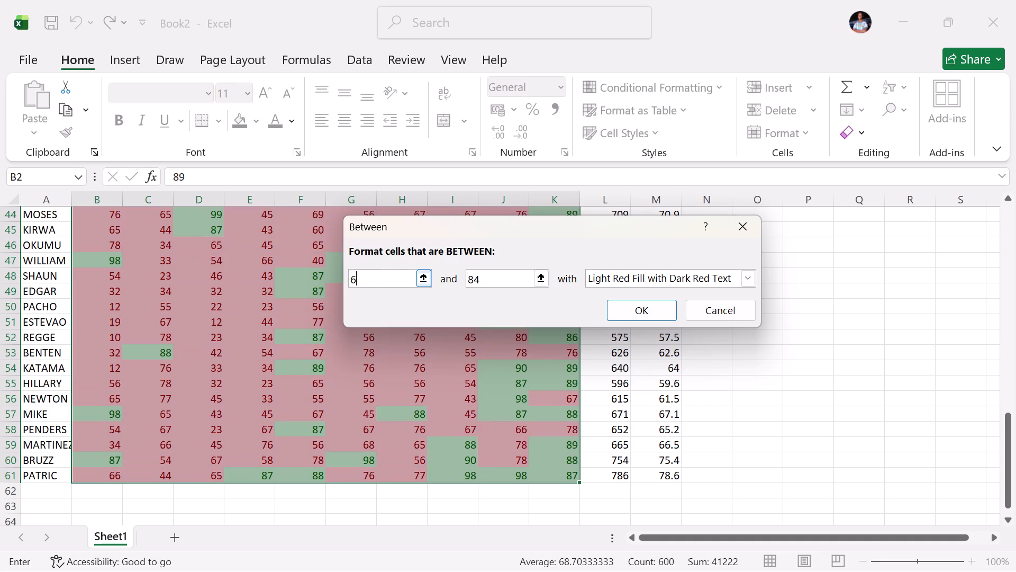
pyautogui.press('5')
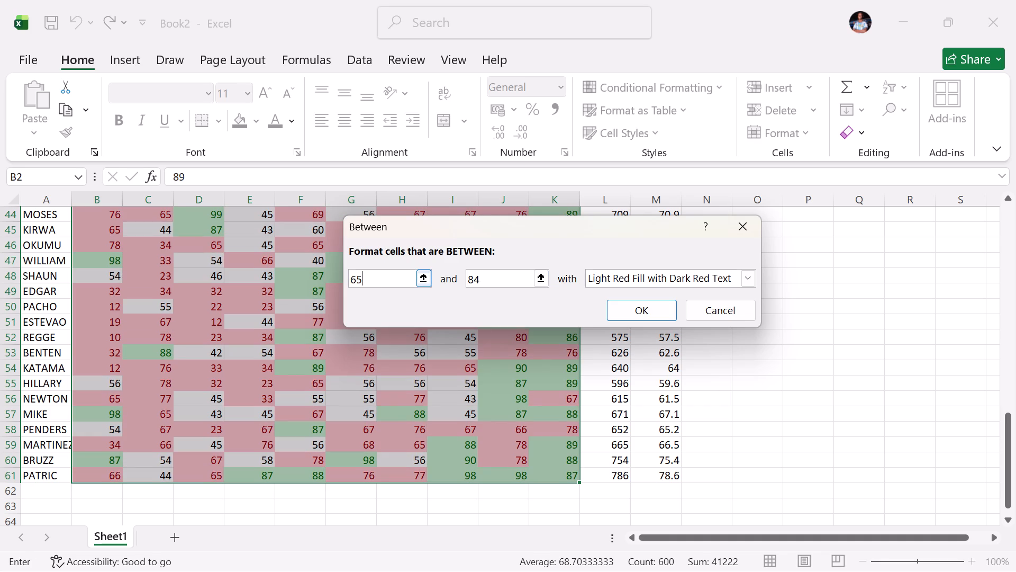
pyautogui.click(743, 273)
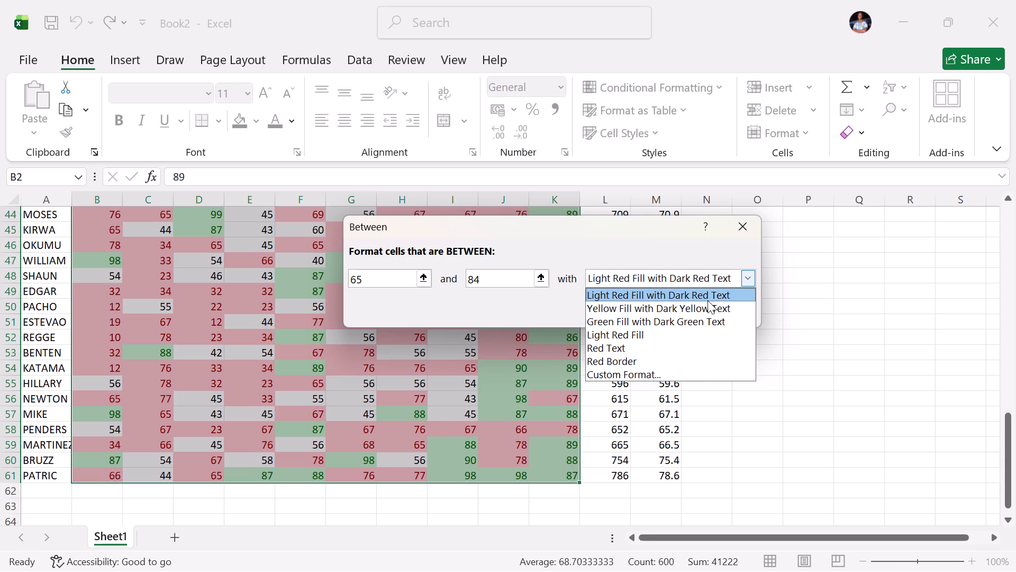
pyautogui.click(684, 310)
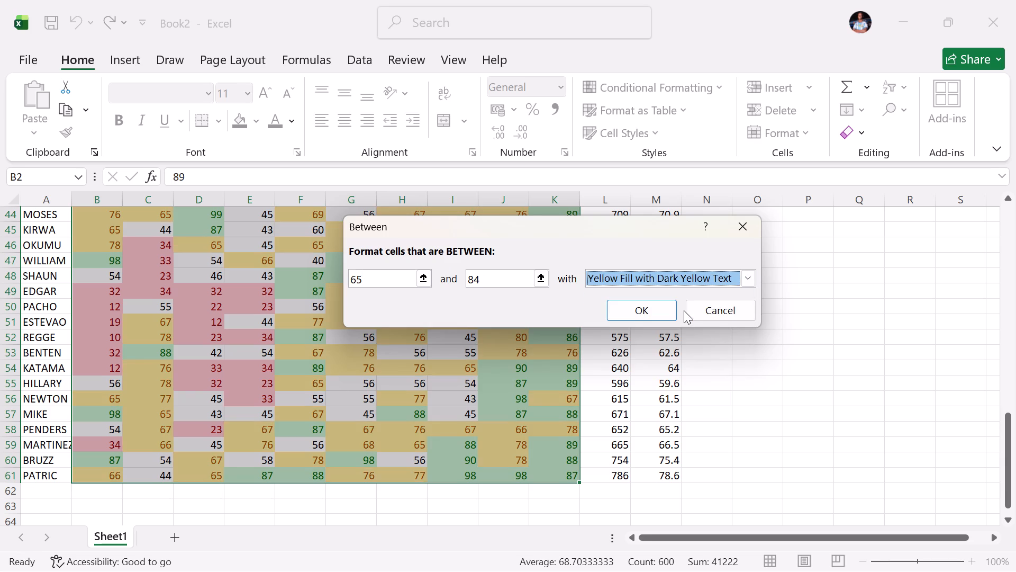
pyautogui.click(652, 314)
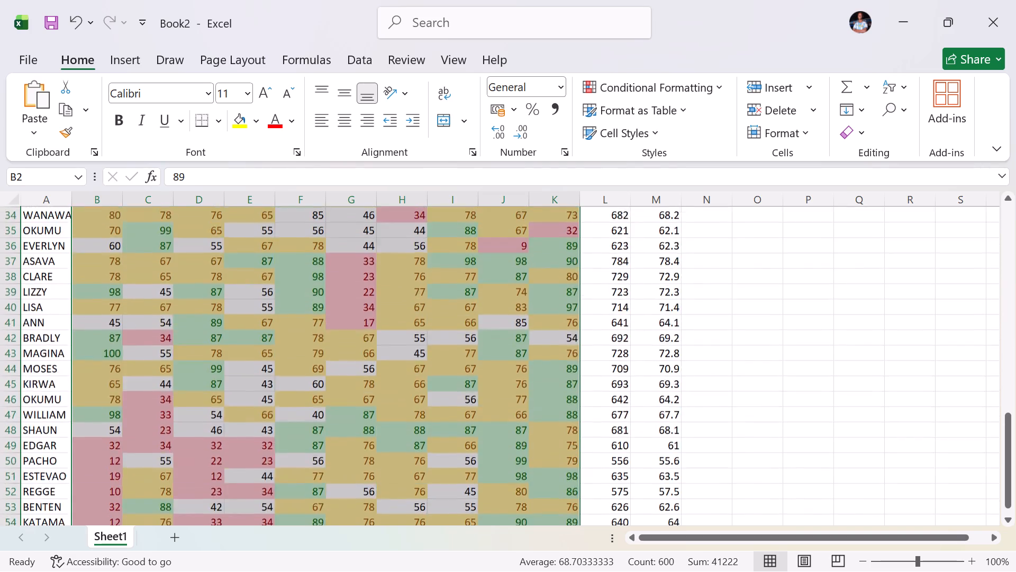
# Review the colour-coded marks for all the students from the header row down to row 61.
pyautogui.scroll(2, 757, 341)
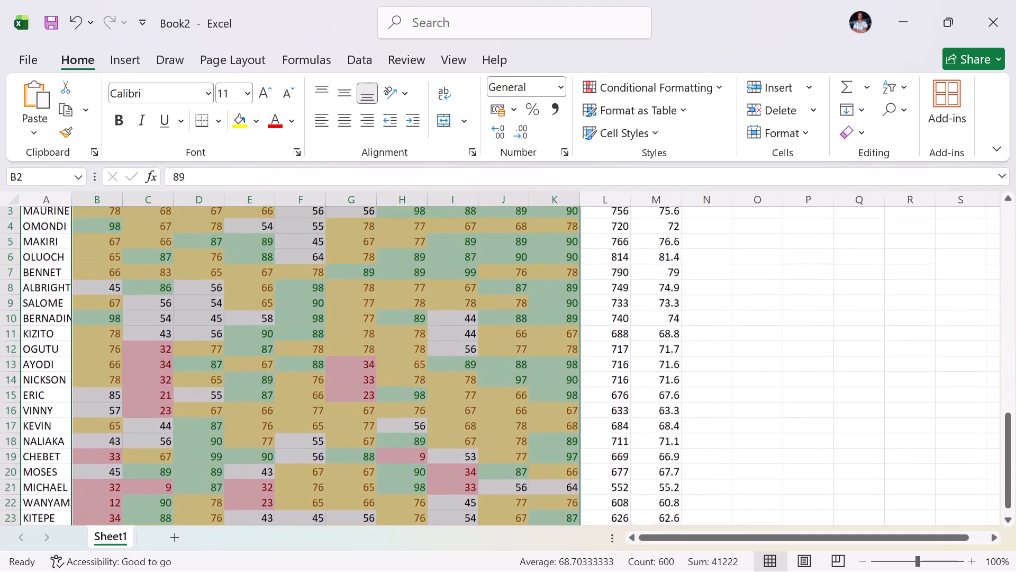
pyautogui.scroll(1, 757, 341)
pyautogui.scroll(-1, 757, 341)
pyautogui.click(739, 343)
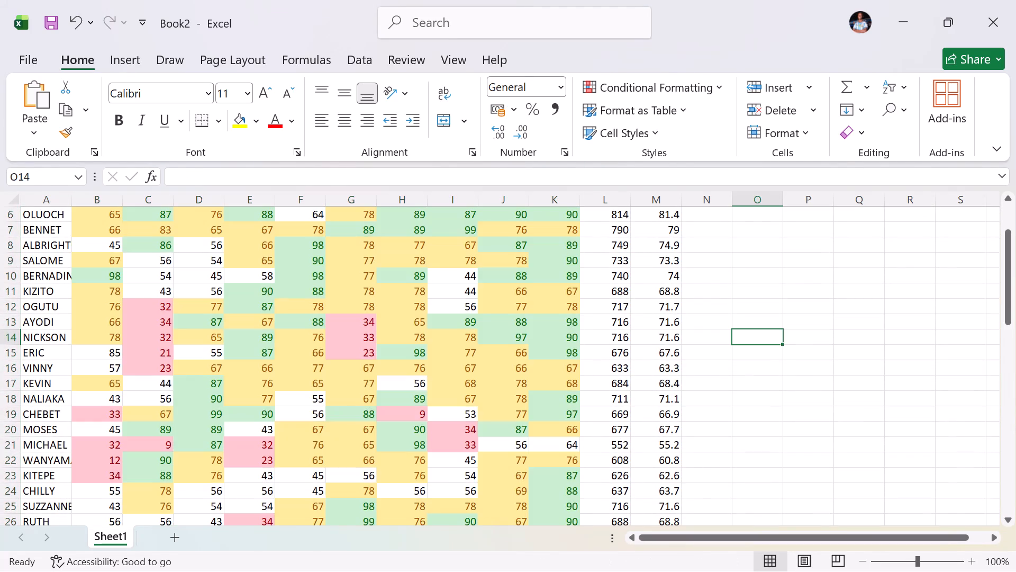
pyautogui.scroll(3, 667, 312)
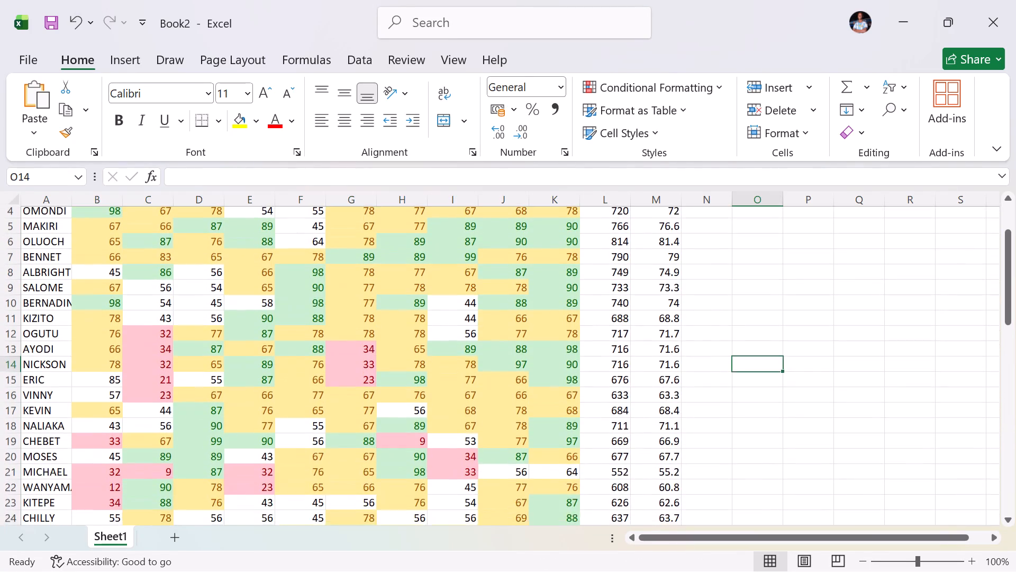
pyautogui.scroll(3, 667, 312)
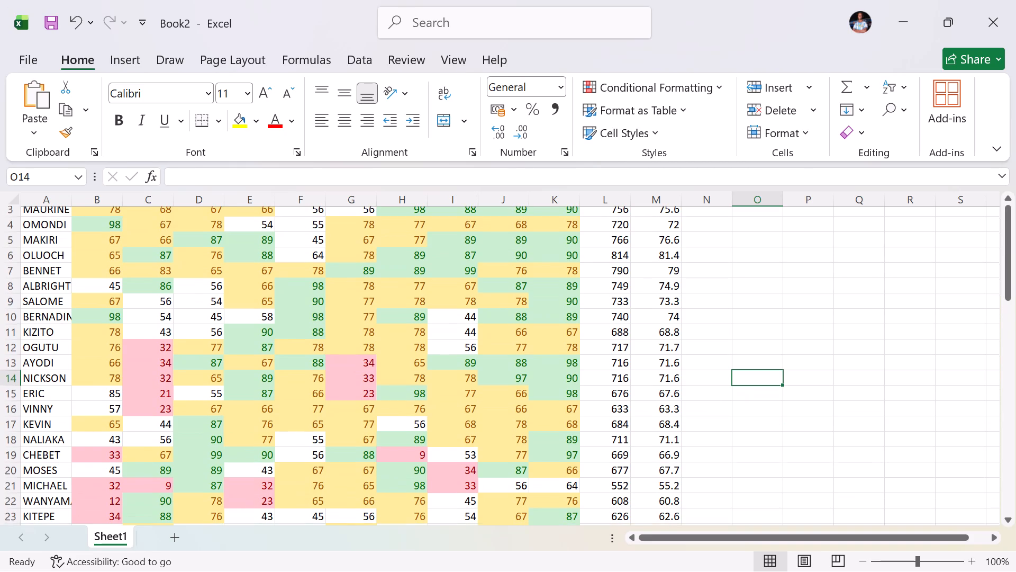
pyautogui.scroll(2, 667, 312)
pyautogui.scroll(-1, 667, 312)
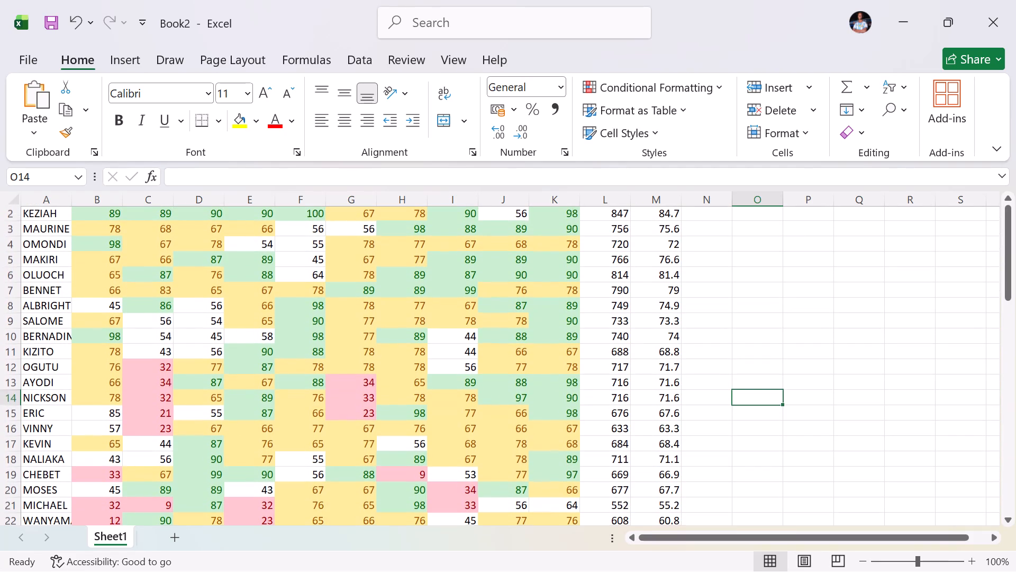
pyautogui.scroll(-1, 667, 312)
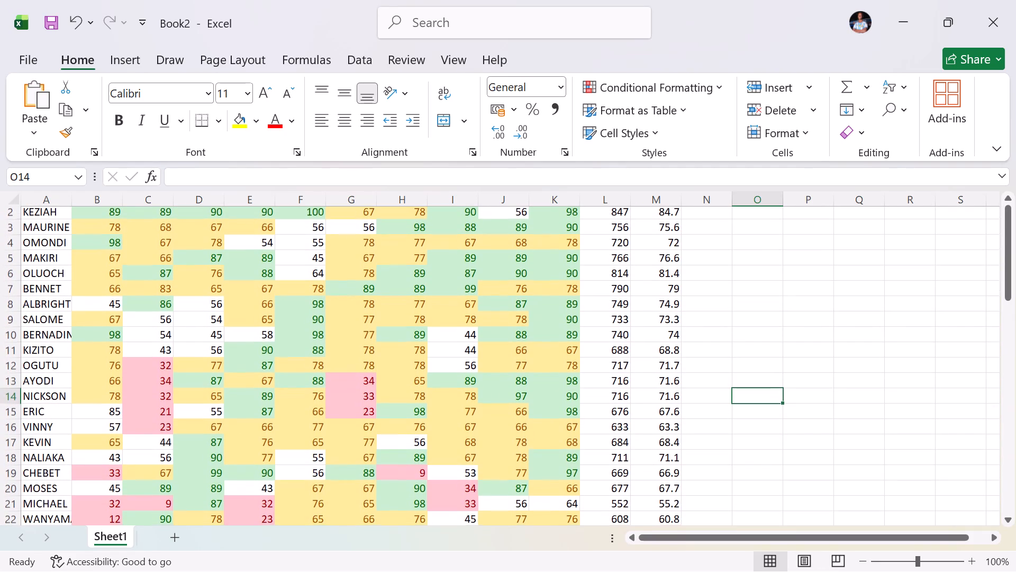
pyautogui.scroll(-1, 667, 312)
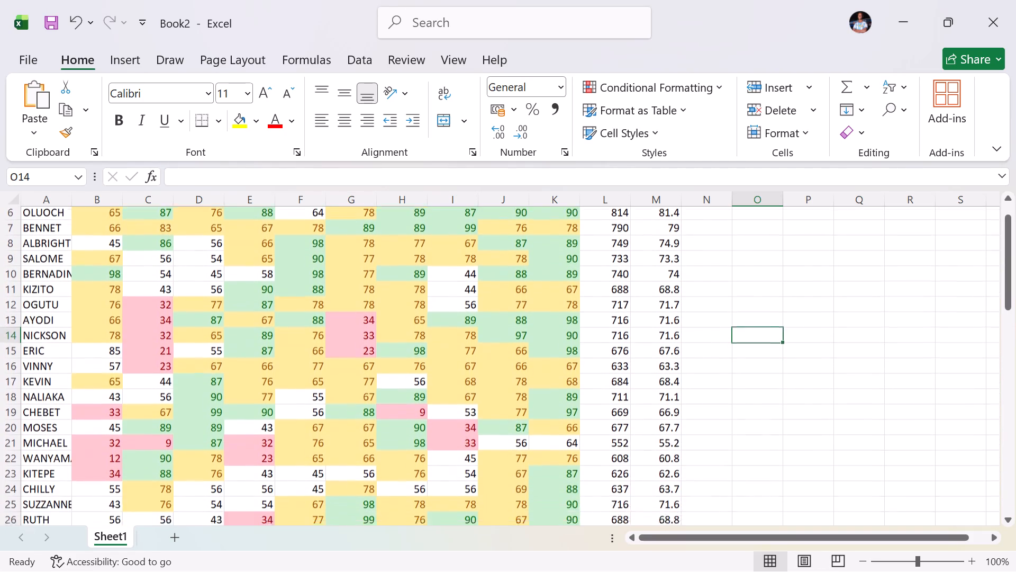
pyautogui.scroll(-1, 667, 312)
pyautogui.scroll(1, 667, 312)
pyautogui.scroll(-2, 667, 312)
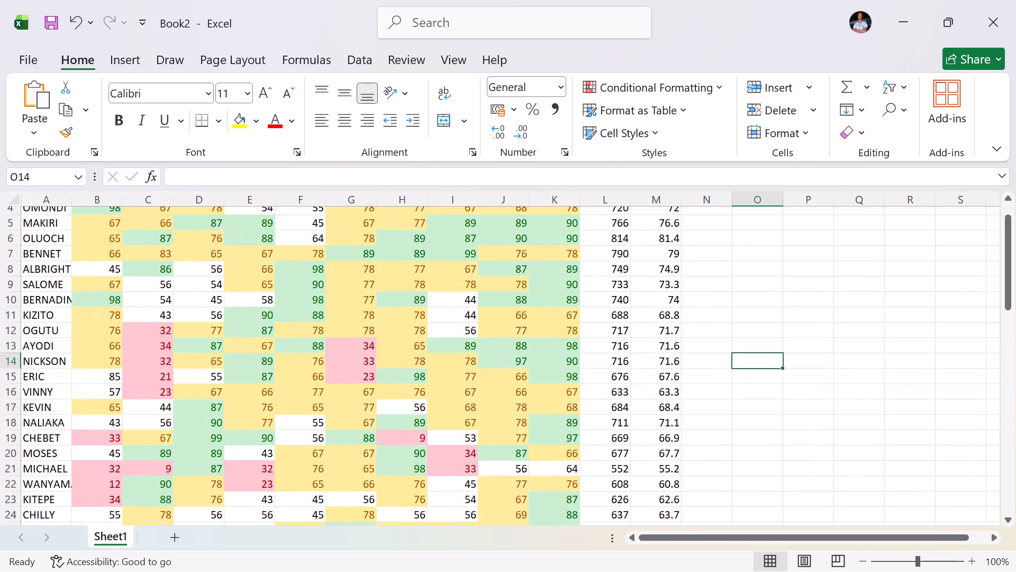
pyautogui.scroll(-3, 667, 312)
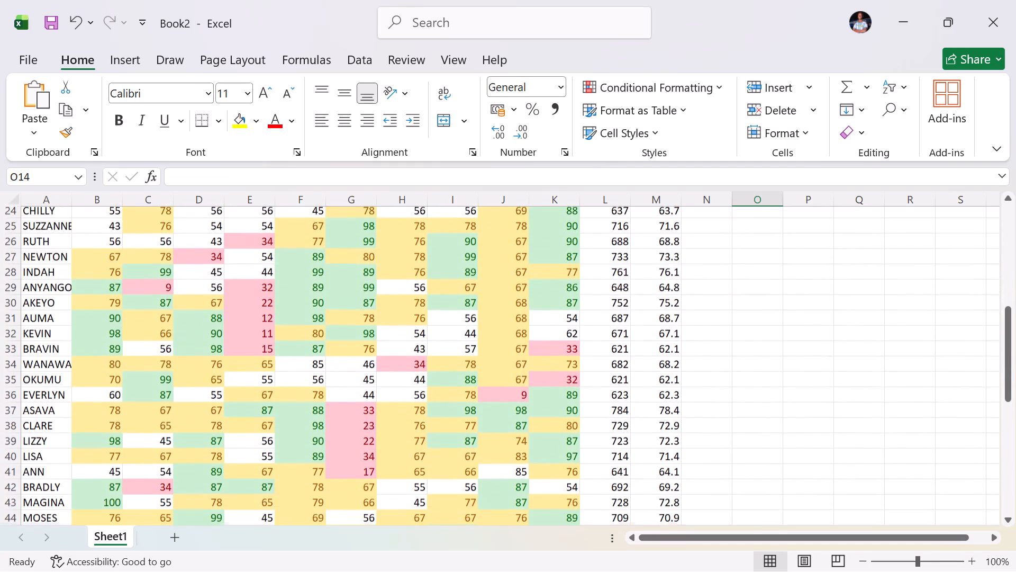
pyautogui.scroll(-3, 667, 312)
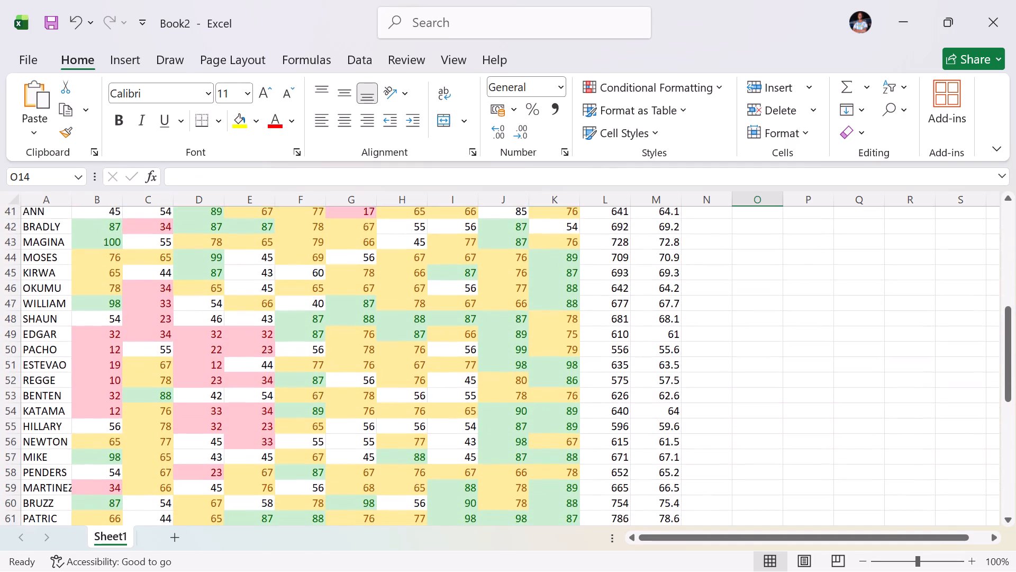
pyautogui.scroll(-3, 667, 312)
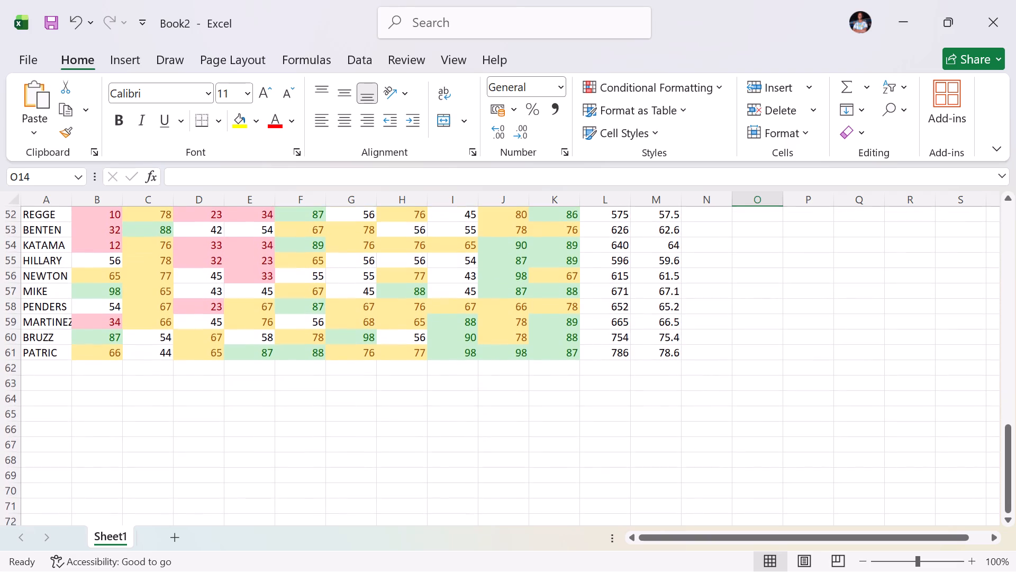
pyautogui.scroll(2, 667, 312)
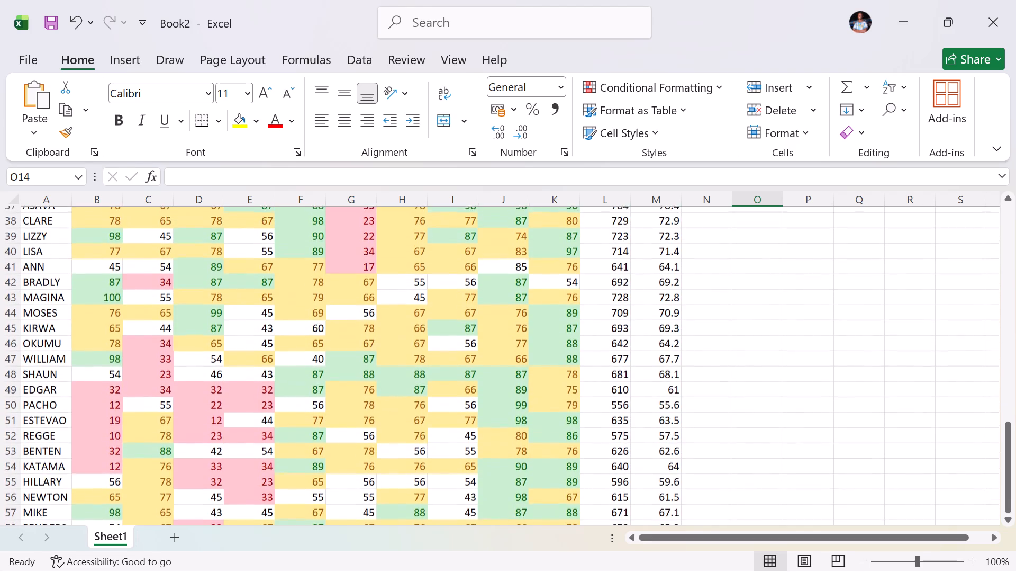
pyautogui.scroll(2, 667, 312)
pyautogui.scroll(3, 666, 366)
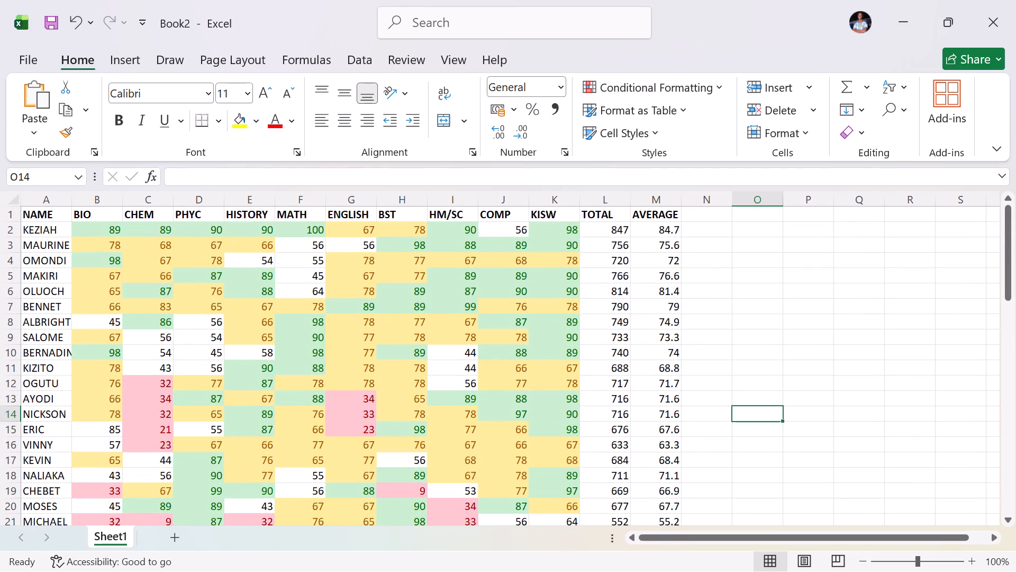
# Enter the header GRADE in cell N1, beside the AVERAGE column.
pyautogui.click(700, 218)
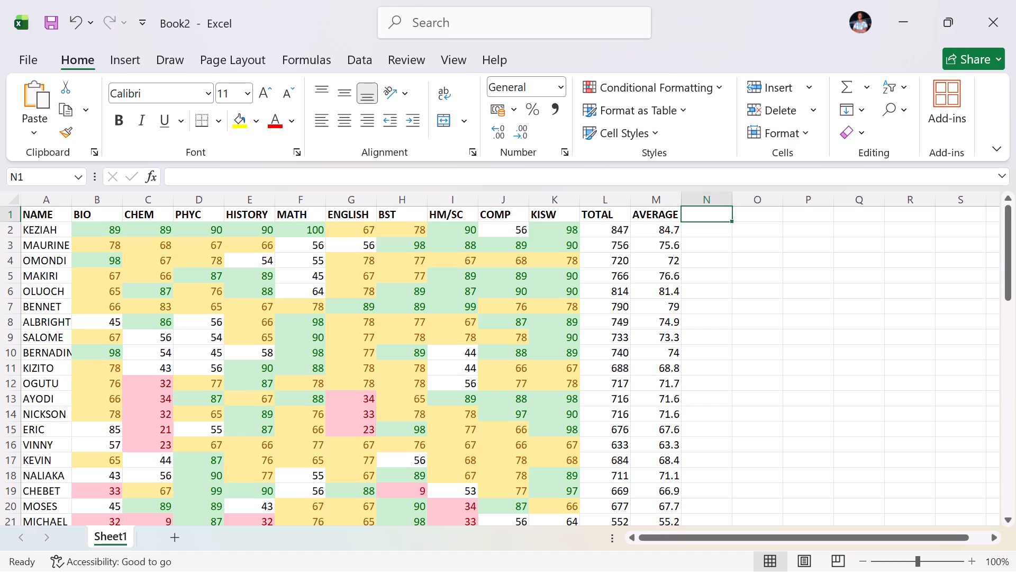
pyautogui.click(708, 217)
pyautogui.write('GR')
pyautogui.write('ADE')
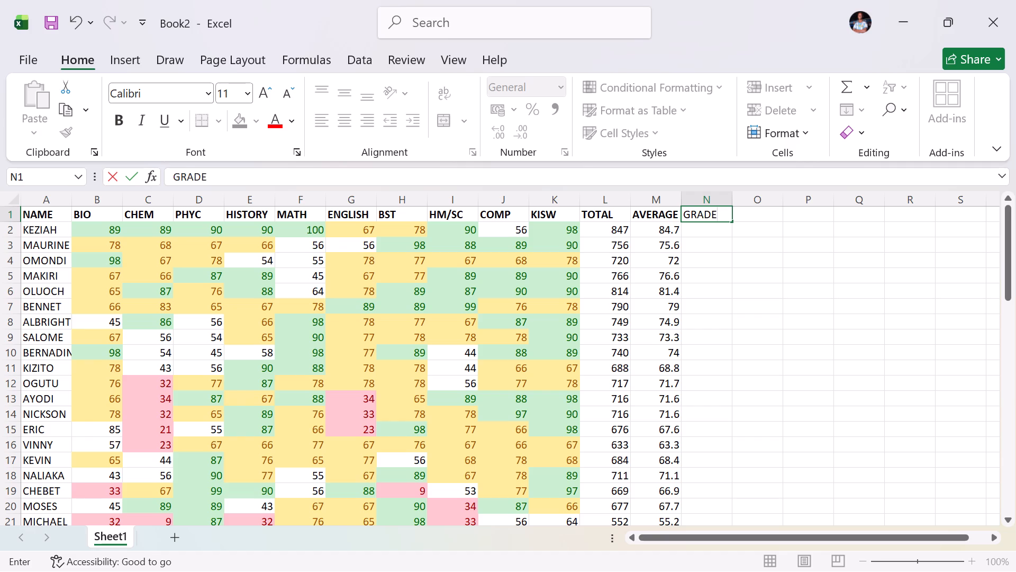
pyautogui.press('Return')
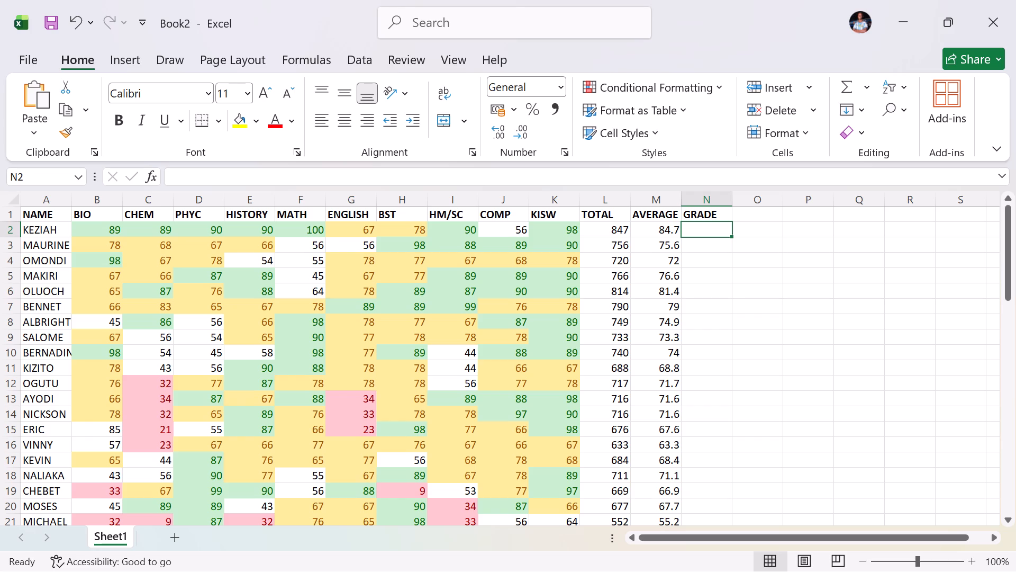
# Enter the header COMMENT in cell O1, beside the GRADE column.
pyautogui.click(758, 217)
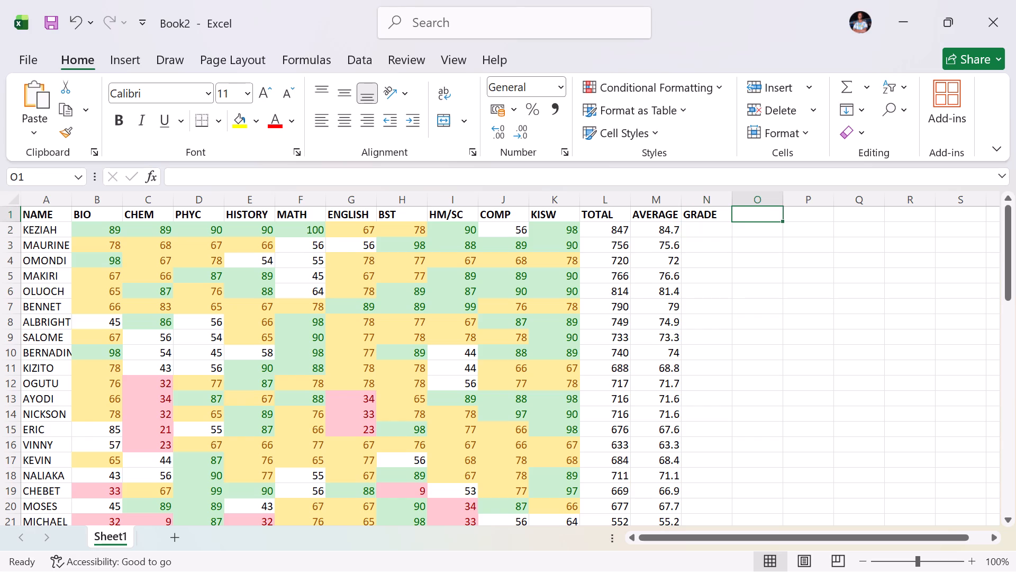
pyautogui.write('COMMENT')
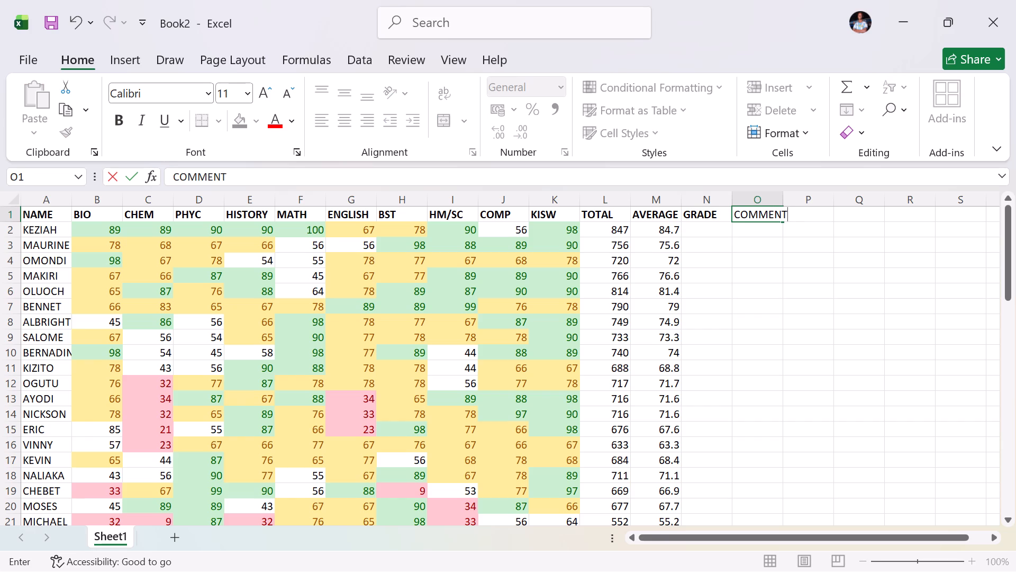
pyautogui.click(811, 218)
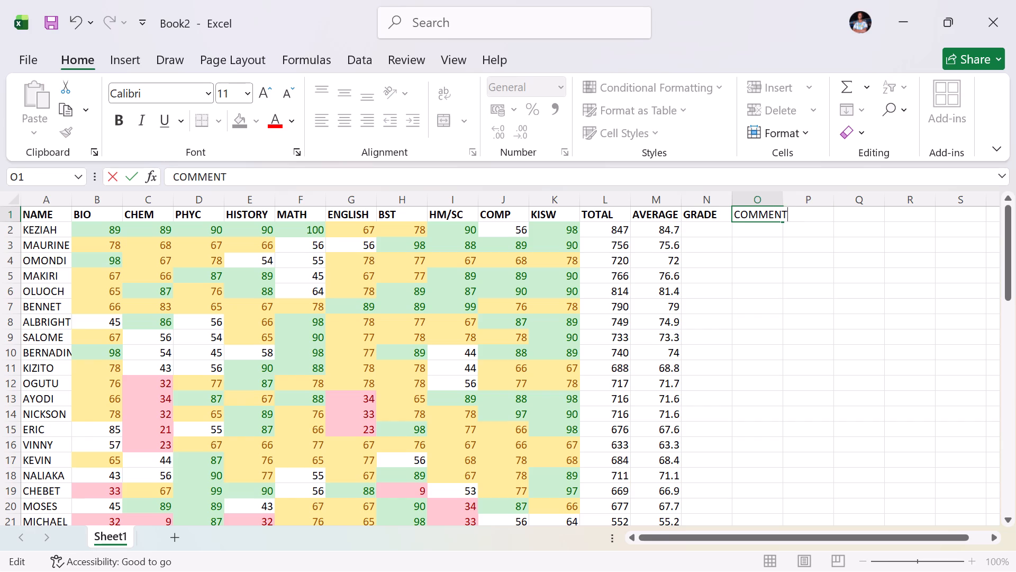
pyautogui.press('Return')
pyautogui.click(822, 215)
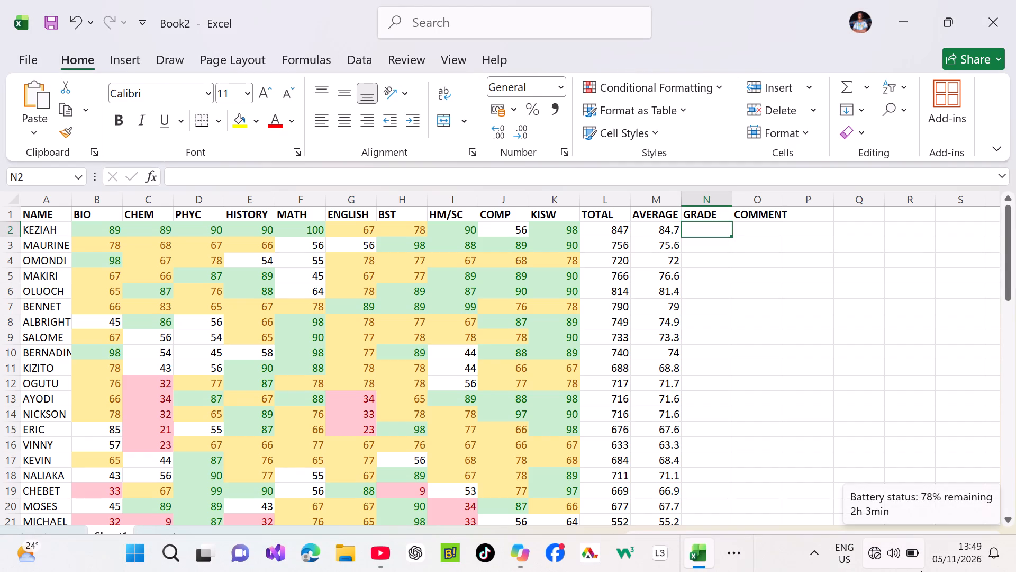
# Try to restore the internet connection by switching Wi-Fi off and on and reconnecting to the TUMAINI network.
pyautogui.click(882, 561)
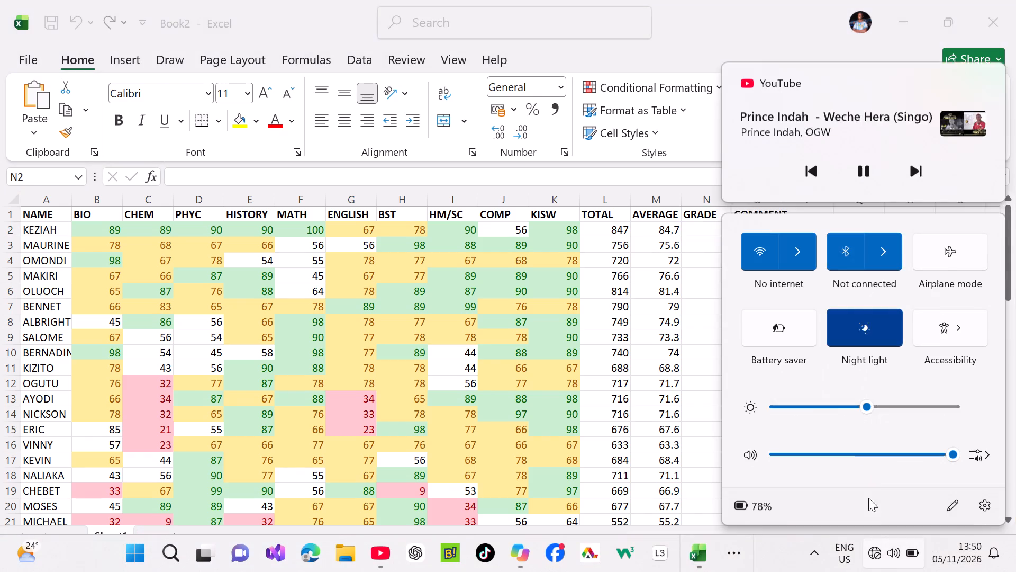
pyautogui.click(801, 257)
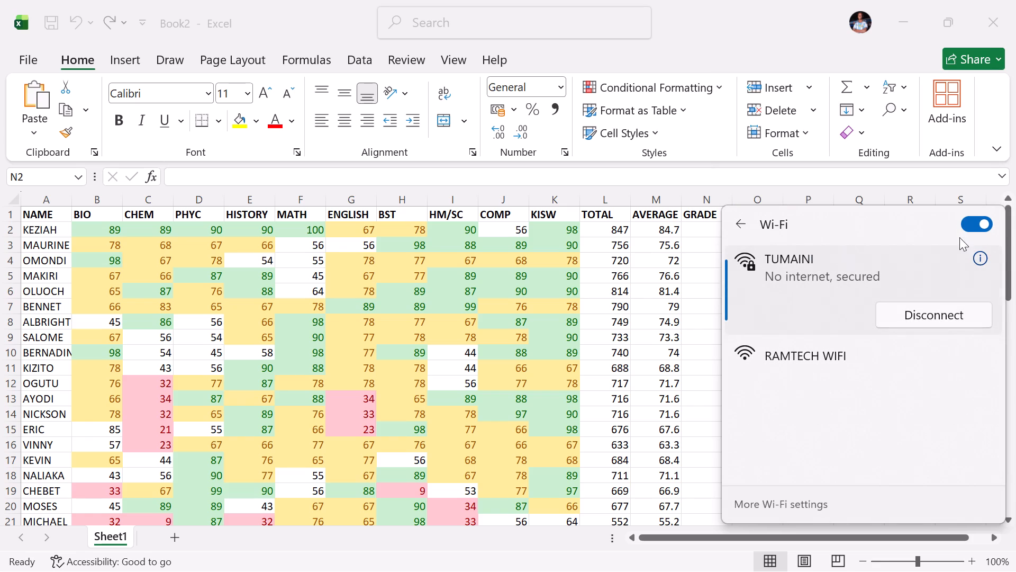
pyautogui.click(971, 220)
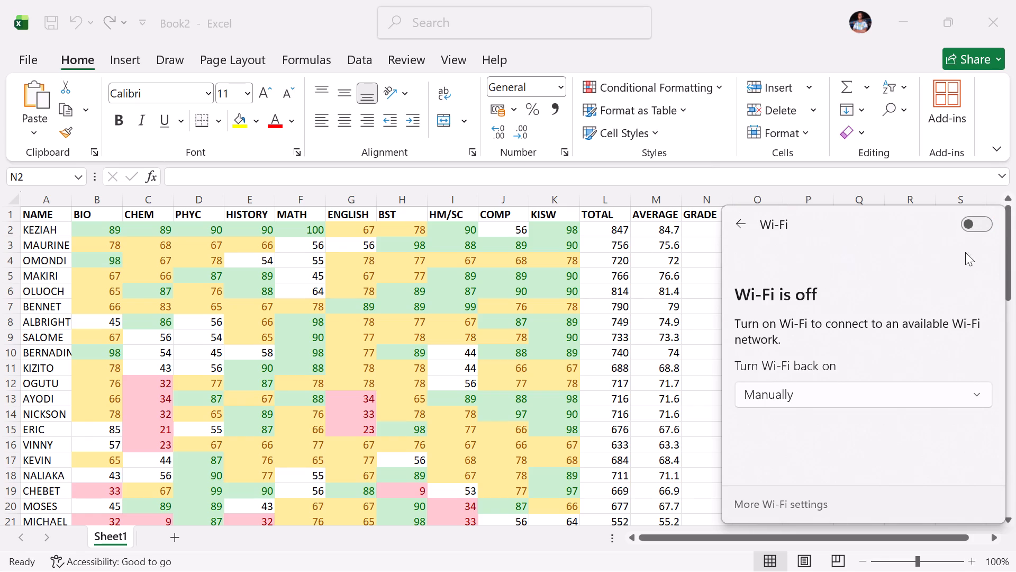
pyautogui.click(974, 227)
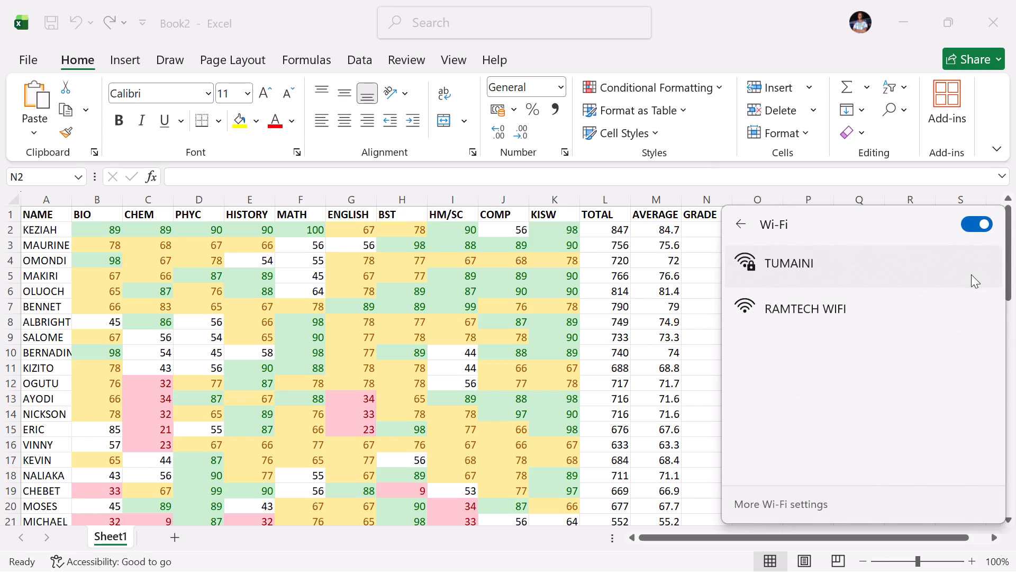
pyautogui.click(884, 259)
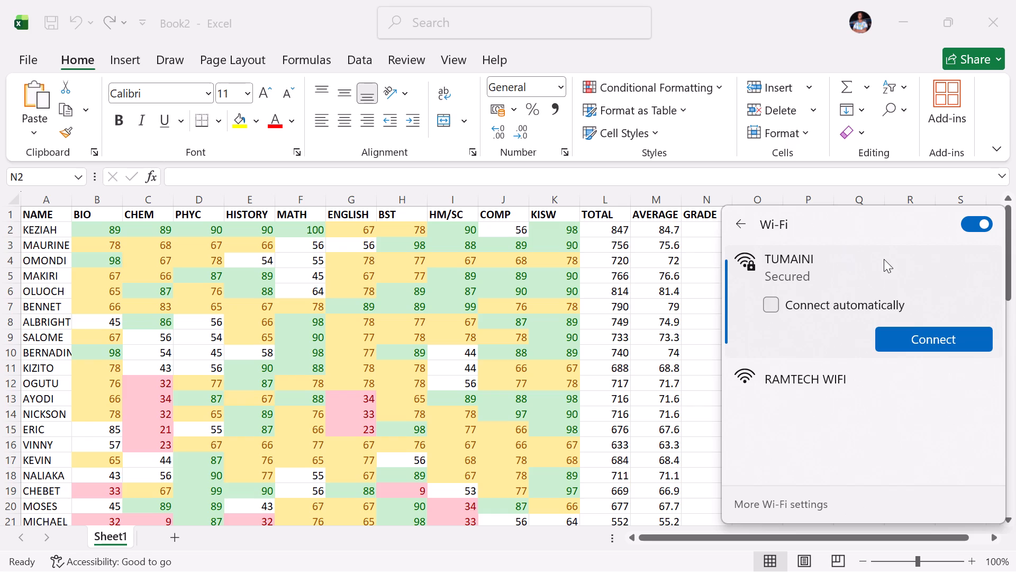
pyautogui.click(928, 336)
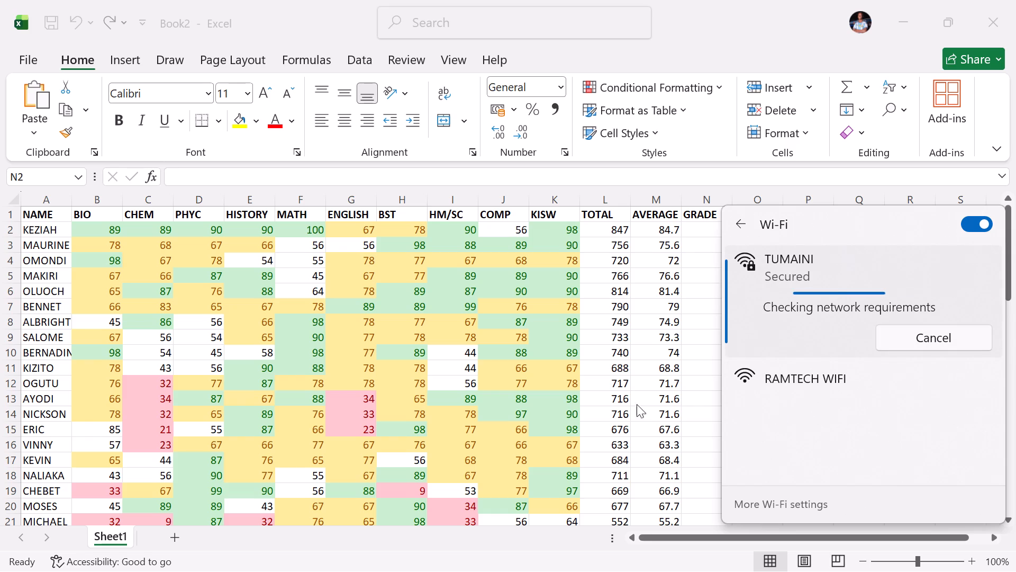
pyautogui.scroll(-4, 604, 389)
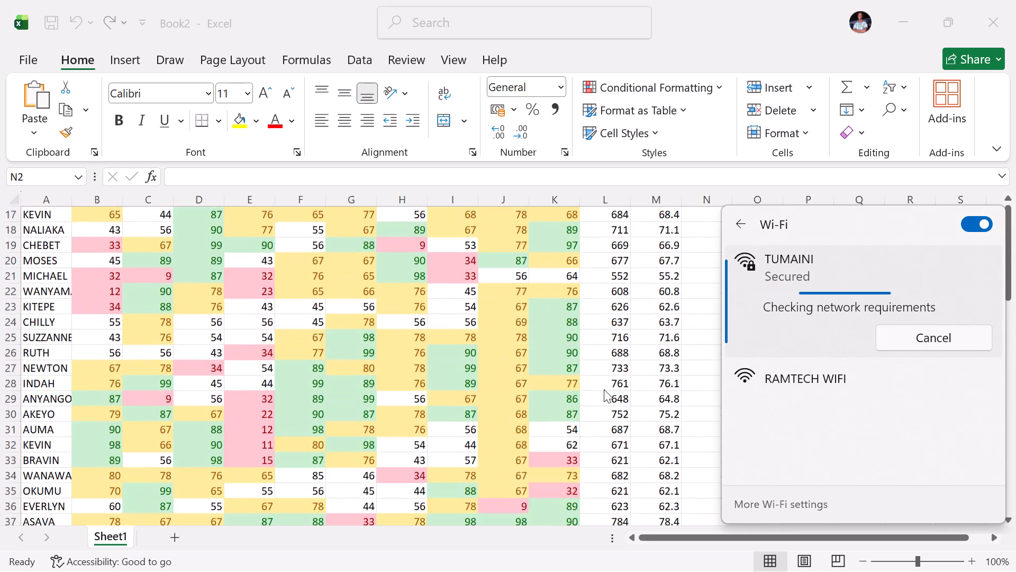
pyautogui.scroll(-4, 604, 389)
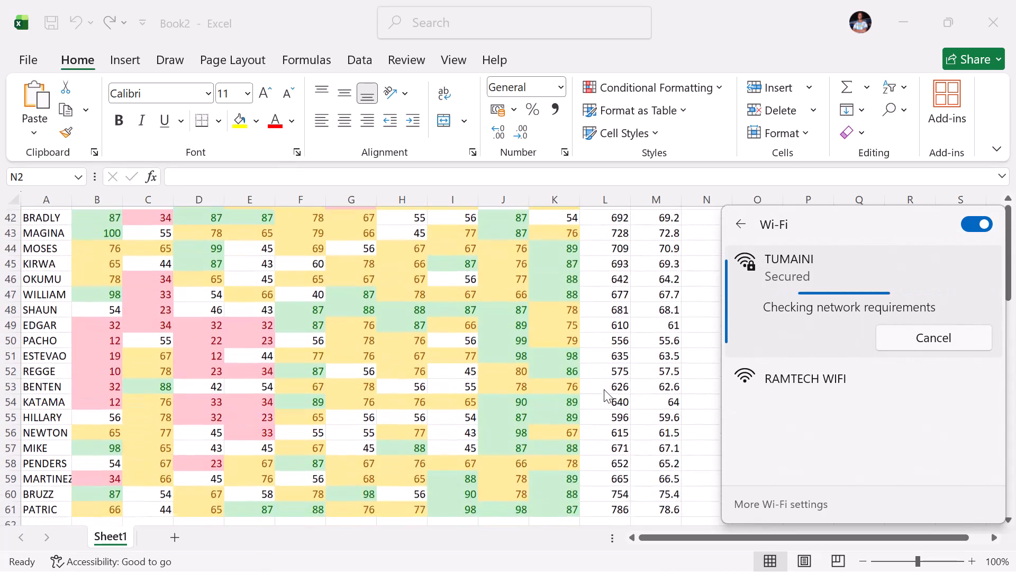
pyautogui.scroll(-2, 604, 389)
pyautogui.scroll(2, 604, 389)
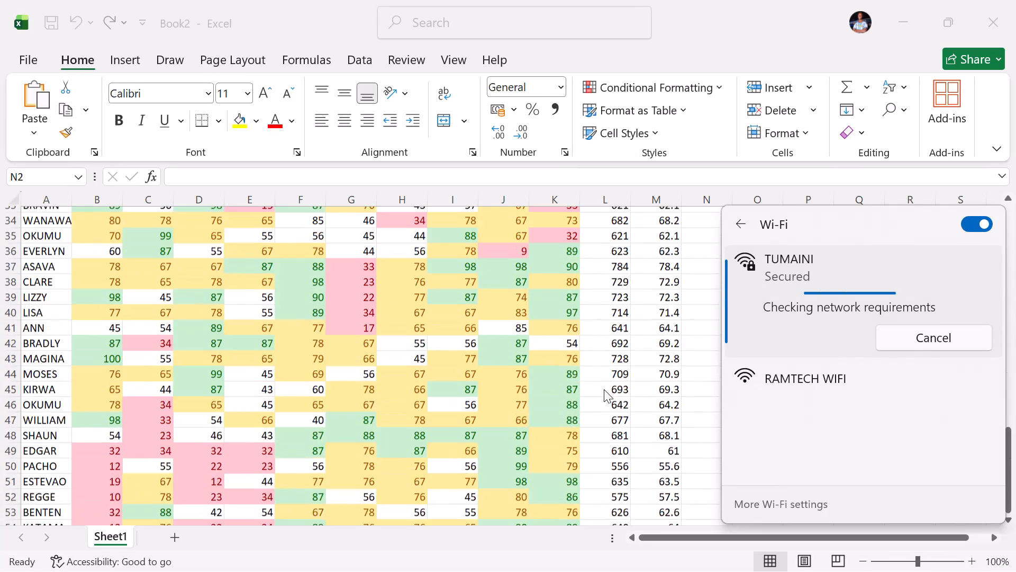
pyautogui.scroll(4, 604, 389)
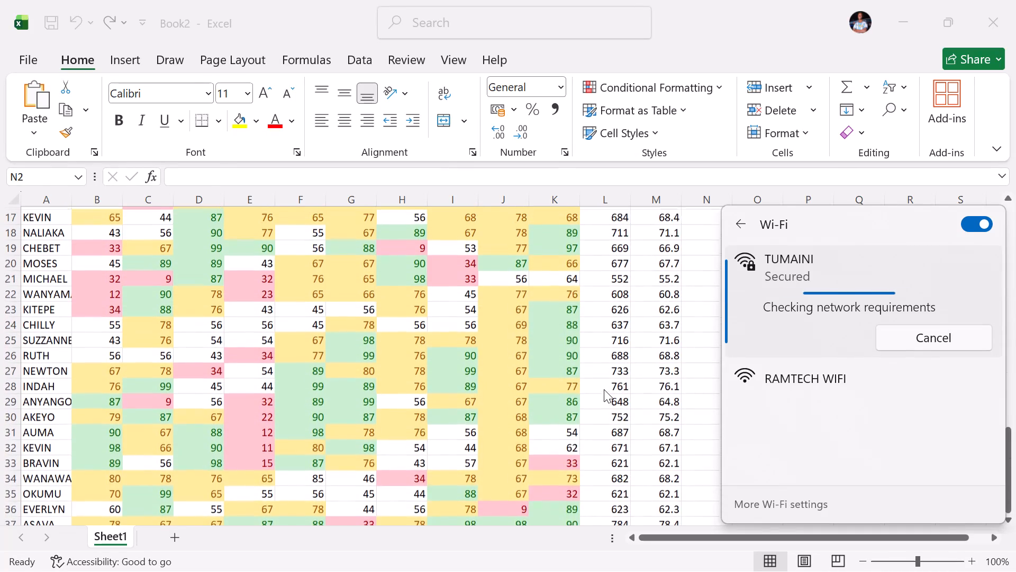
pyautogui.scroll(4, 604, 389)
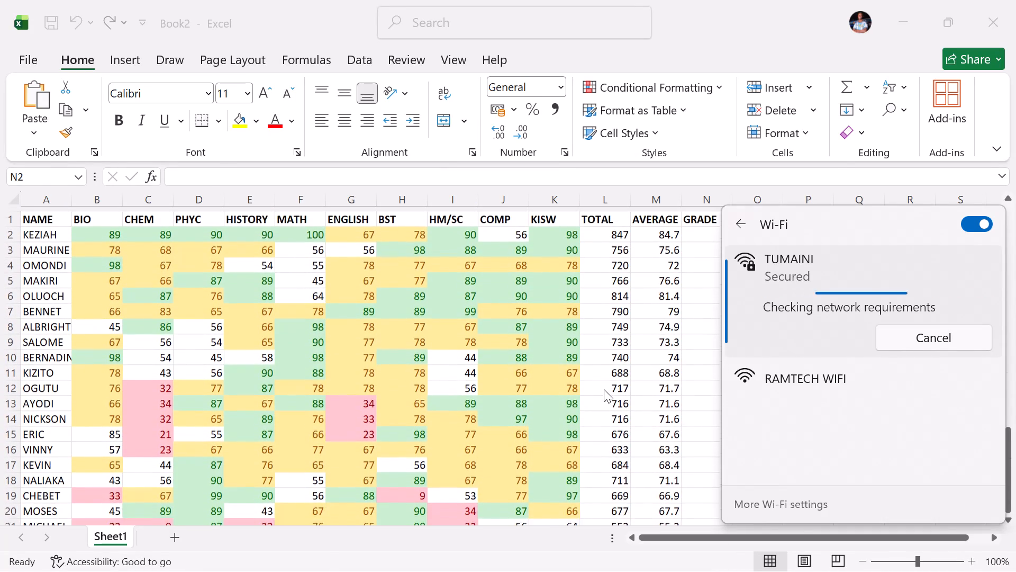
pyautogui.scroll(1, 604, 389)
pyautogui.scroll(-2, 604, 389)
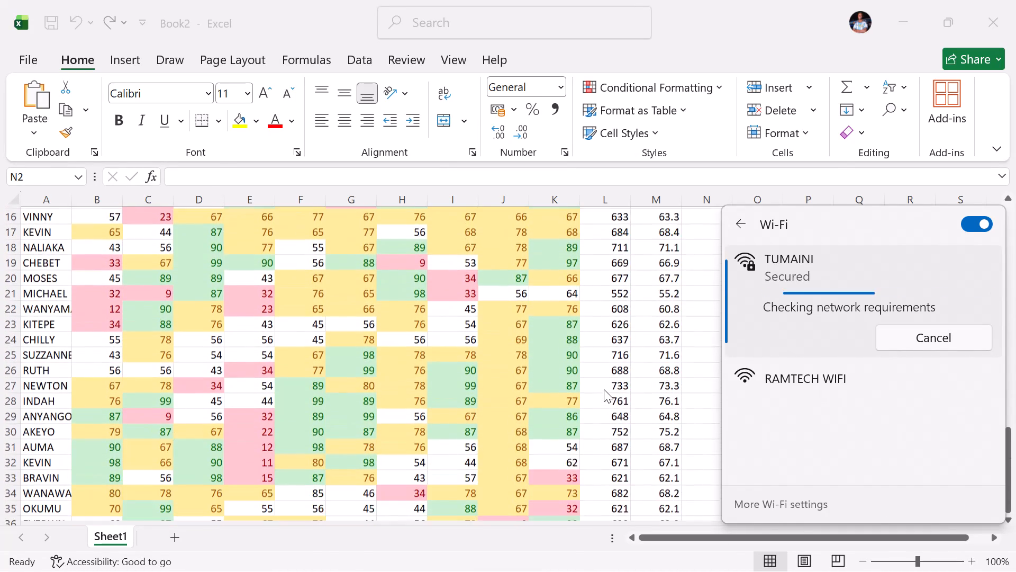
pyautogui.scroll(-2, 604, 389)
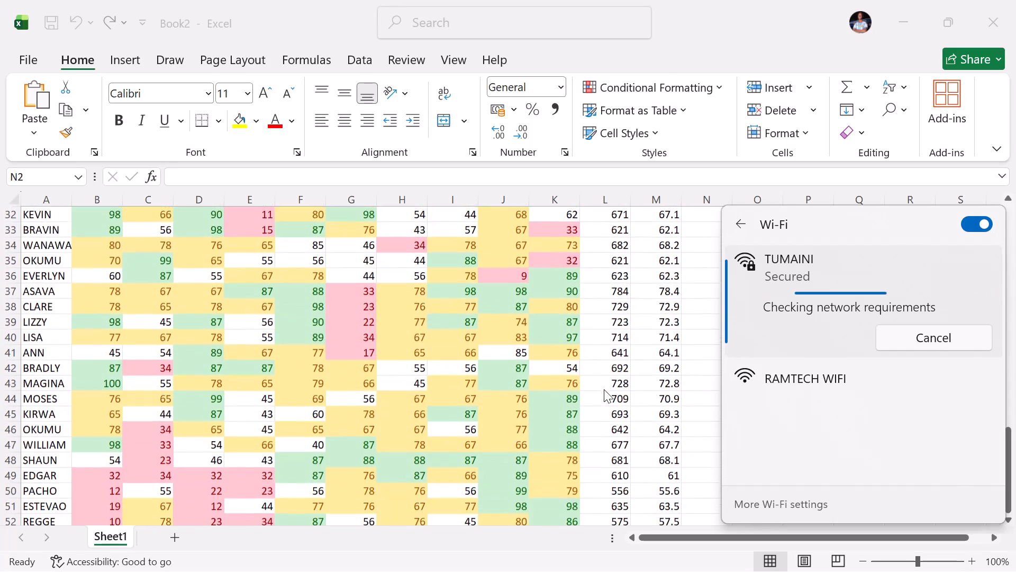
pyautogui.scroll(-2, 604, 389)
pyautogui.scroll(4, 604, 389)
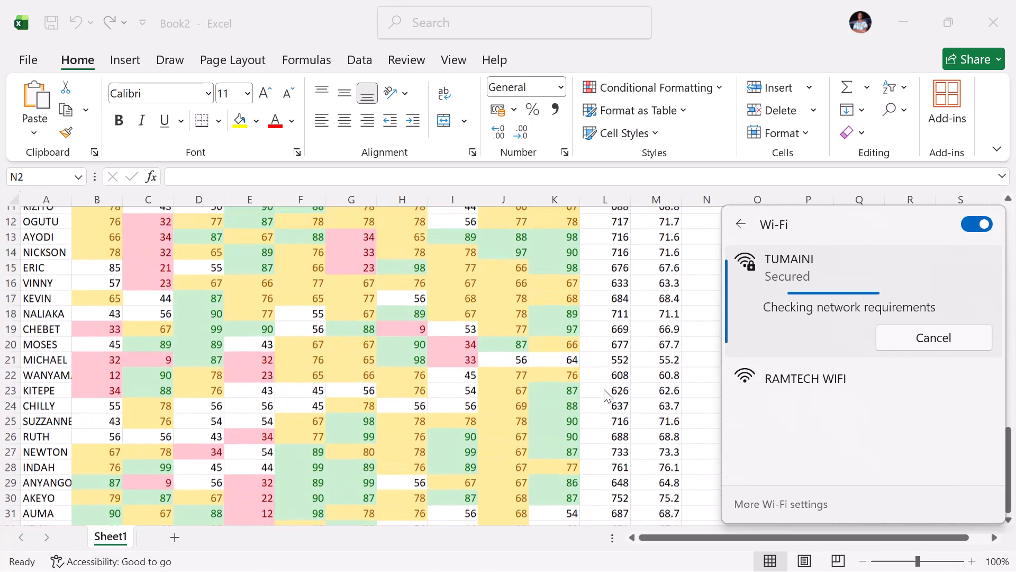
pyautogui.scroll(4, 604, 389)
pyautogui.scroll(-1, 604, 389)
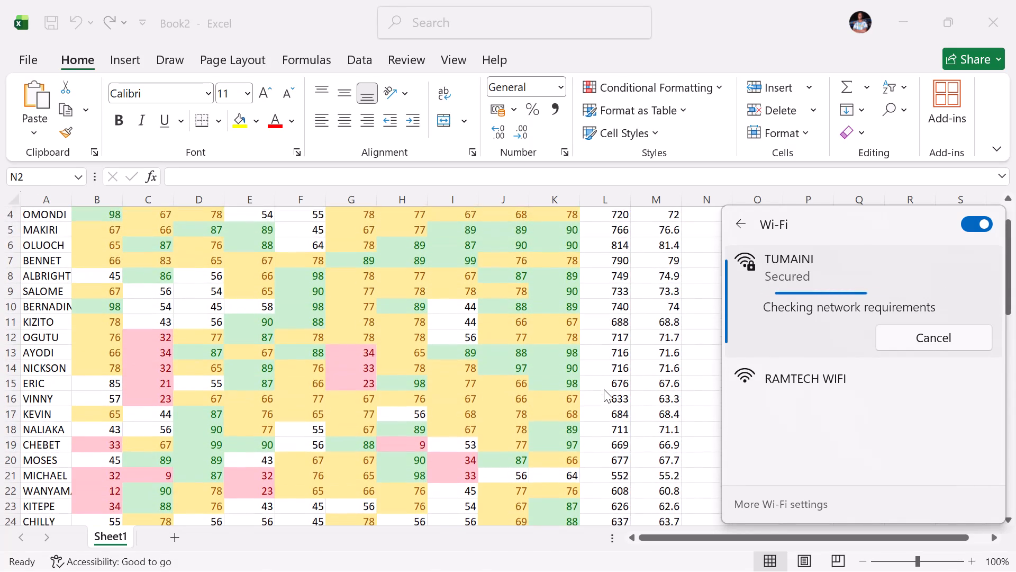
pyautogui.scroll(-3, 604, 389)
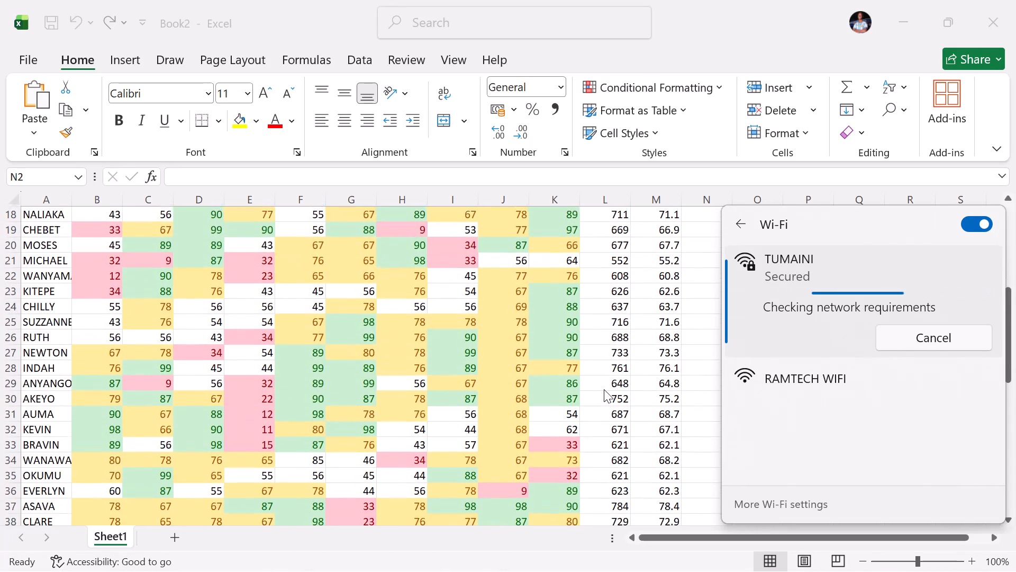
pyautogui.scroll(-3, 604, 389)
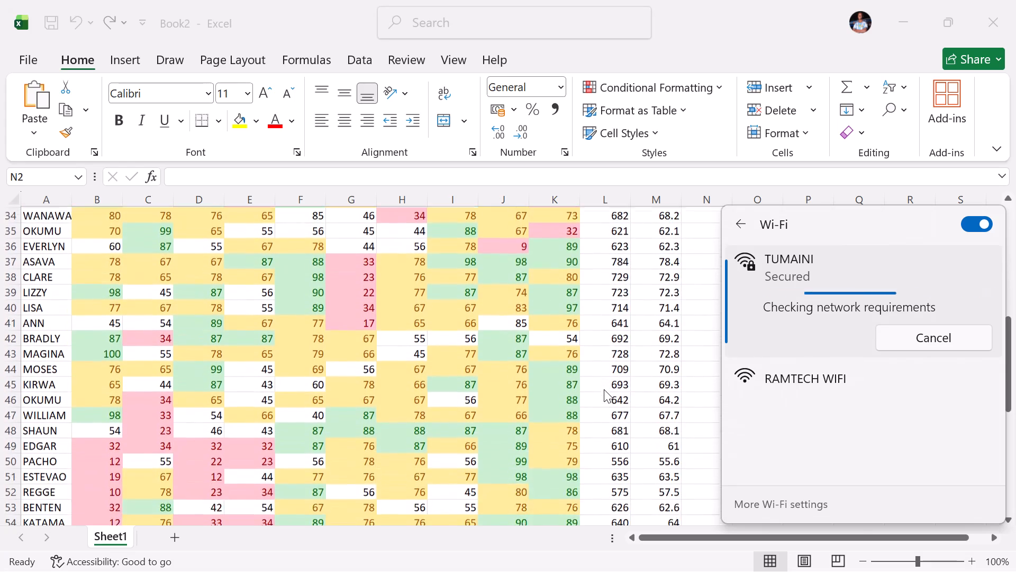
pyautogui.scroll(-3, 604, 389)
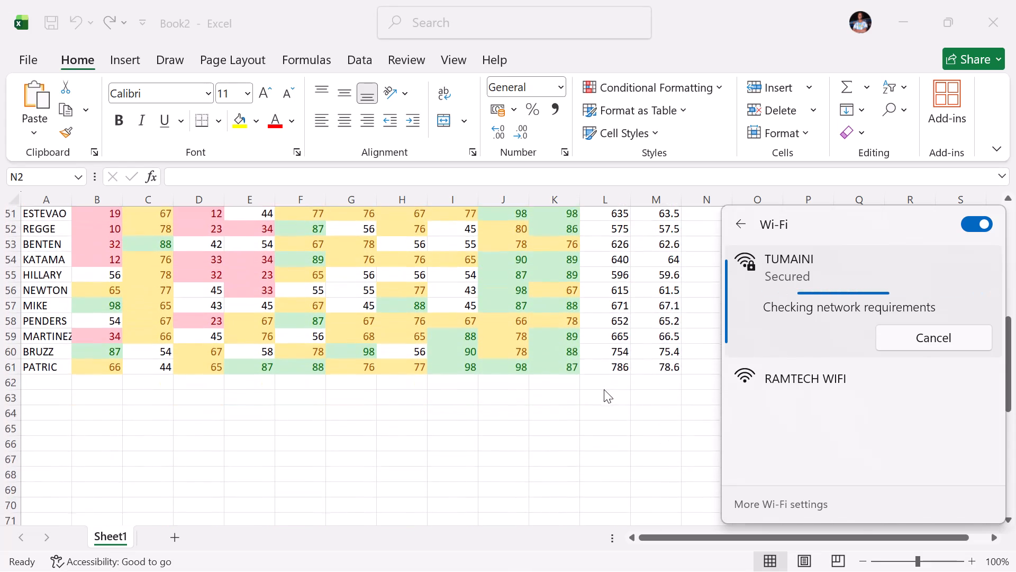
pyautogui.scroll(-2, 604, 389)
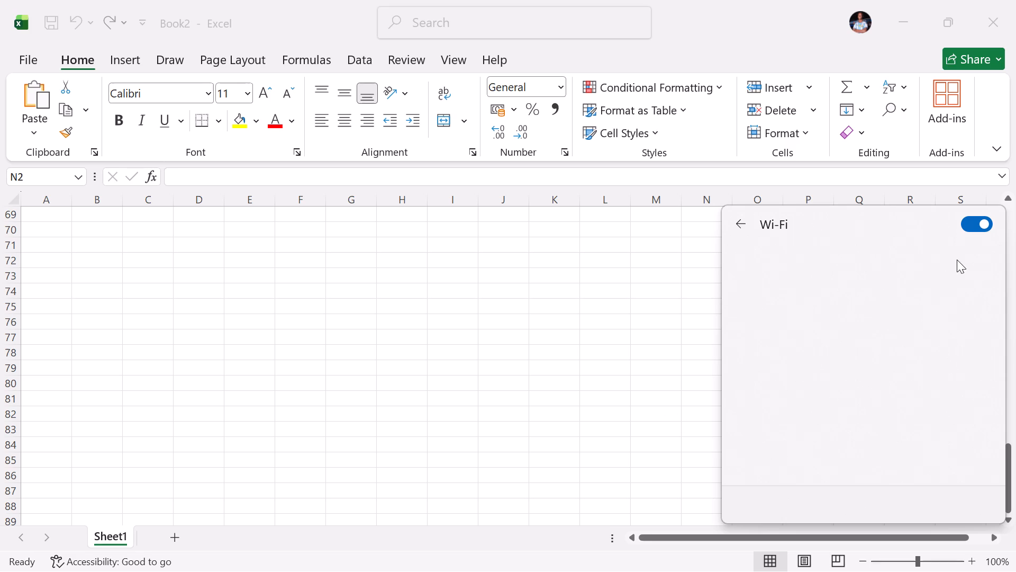
# Restart Wi-Fi and reconnect to the TUMAINI network.
pyautogui.click(976, 224)
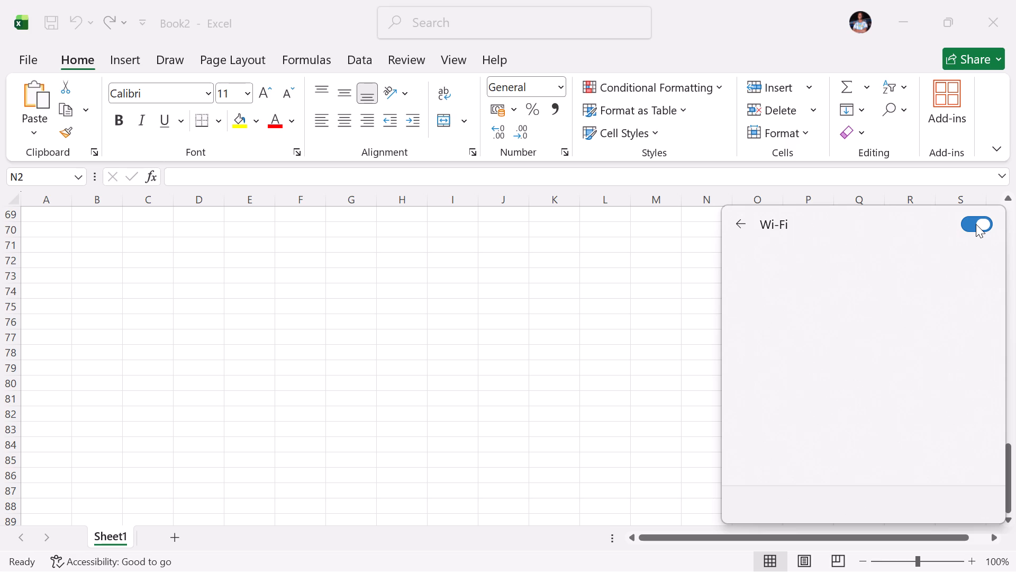
pyautogui.click(976, 224)
pyautogui.click(879, 260)
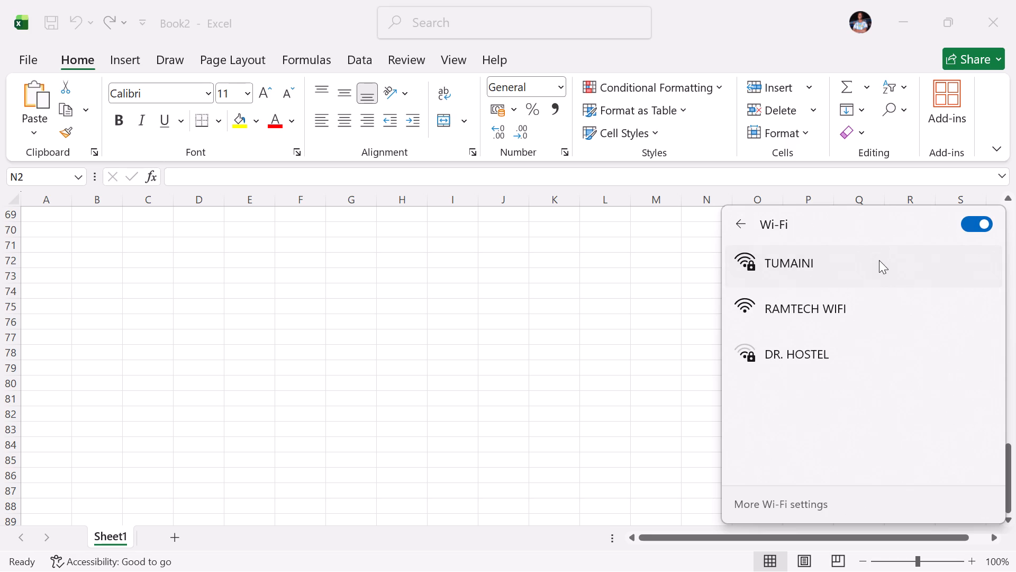
pyautogui.click(939, 331)
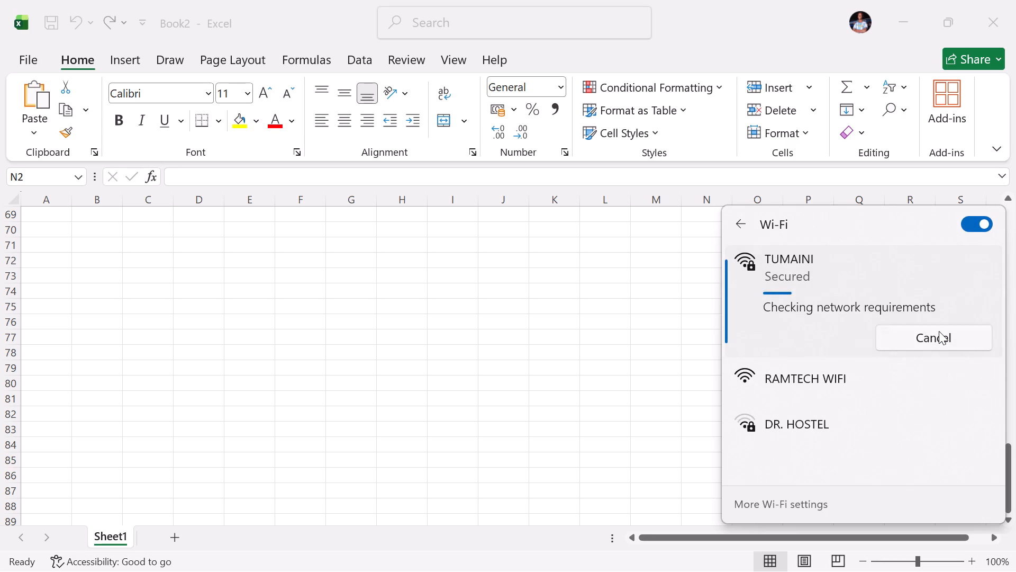
# Insert a 2-D clustered column chart from the NAME and TOTAL columns, including headers, A1:A61 and L1:L61.
pyautogui.scroll(5, 528, 379)
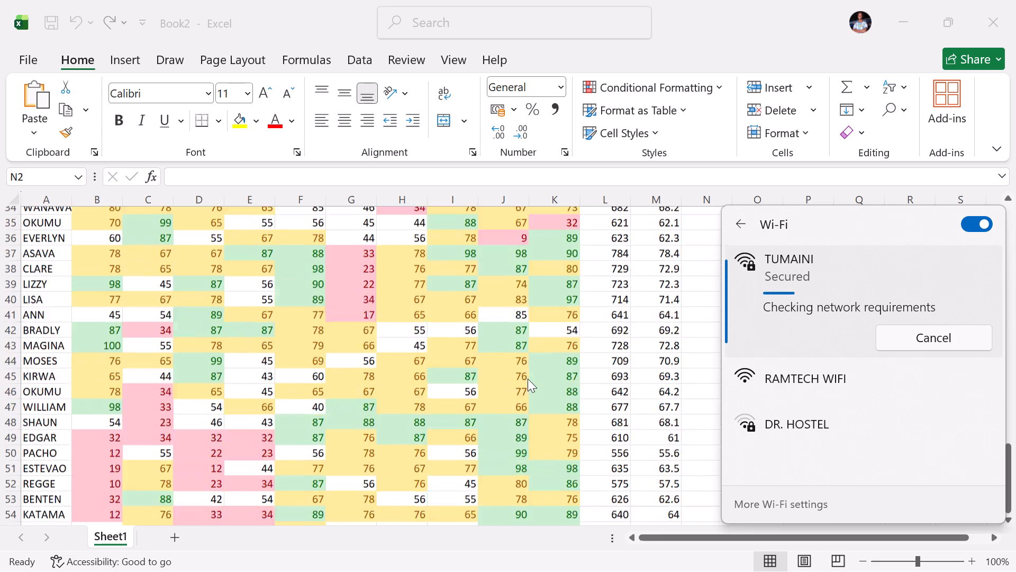
pyautogui.scroll(7, 528, 379)
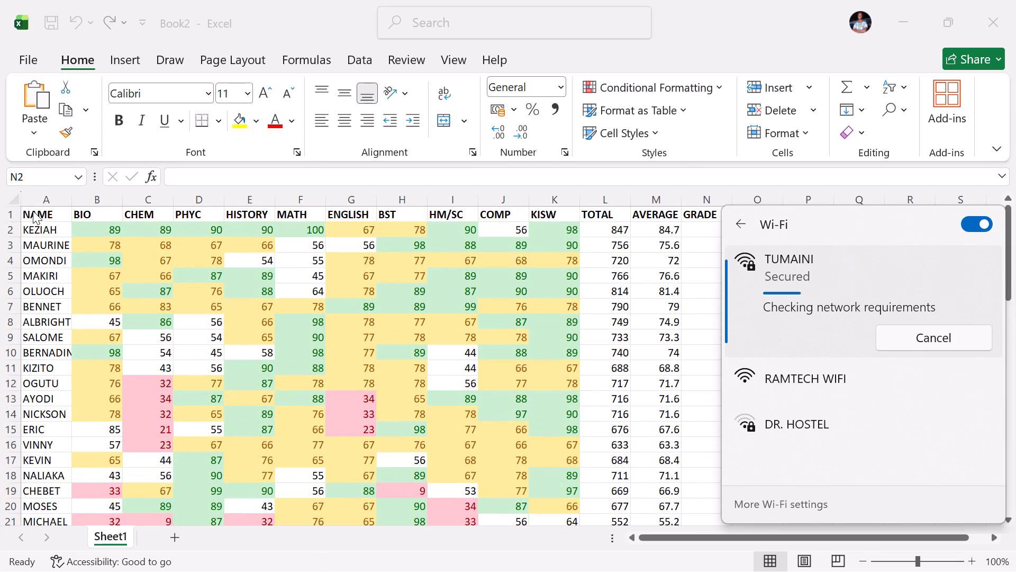
pyautogui.moveTo(33, 211); pyautogui.dragTo(48, 290)
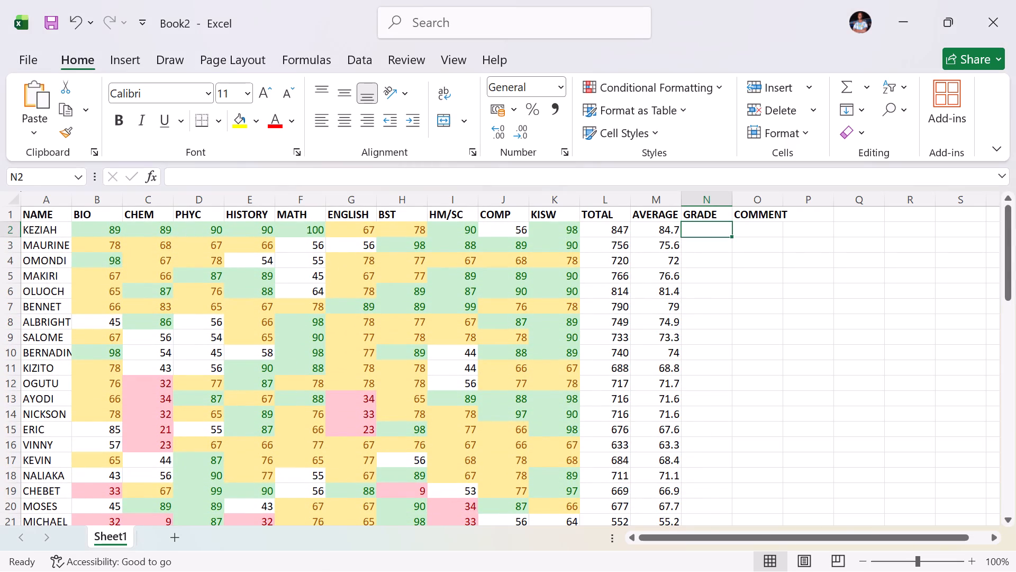
pyautogui.click(52, 217)
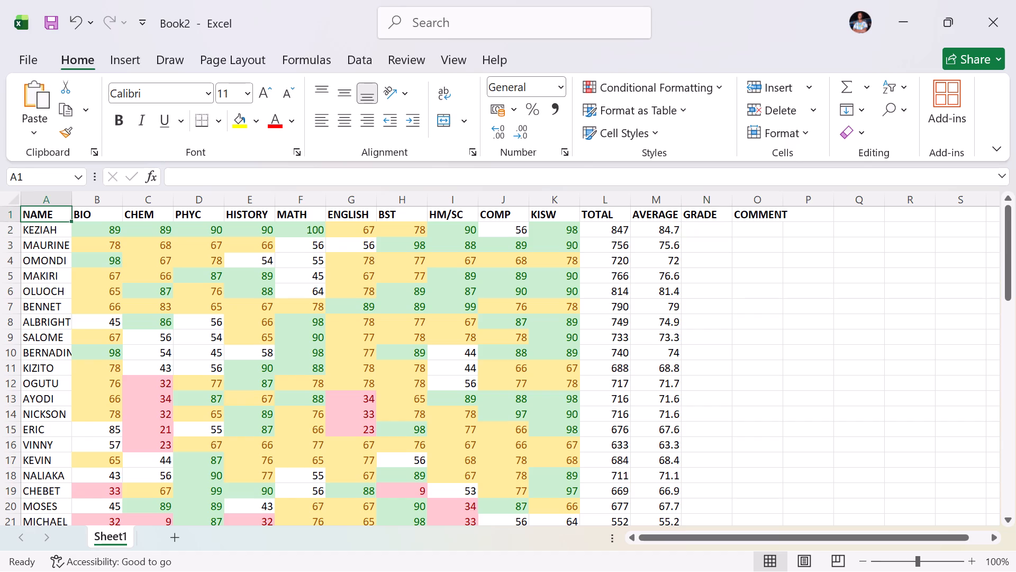
pyautogui.moveTo(52, 217); pyautogui.dragTo(42, 571)
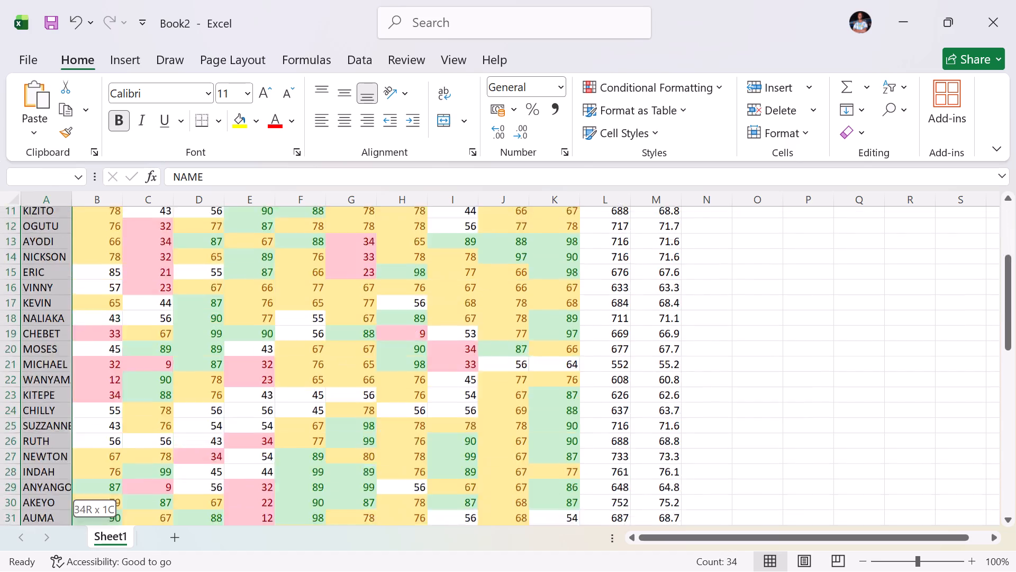
pyautogui.moveTo(42, 571); pyautogui.dragTo(40, 571)
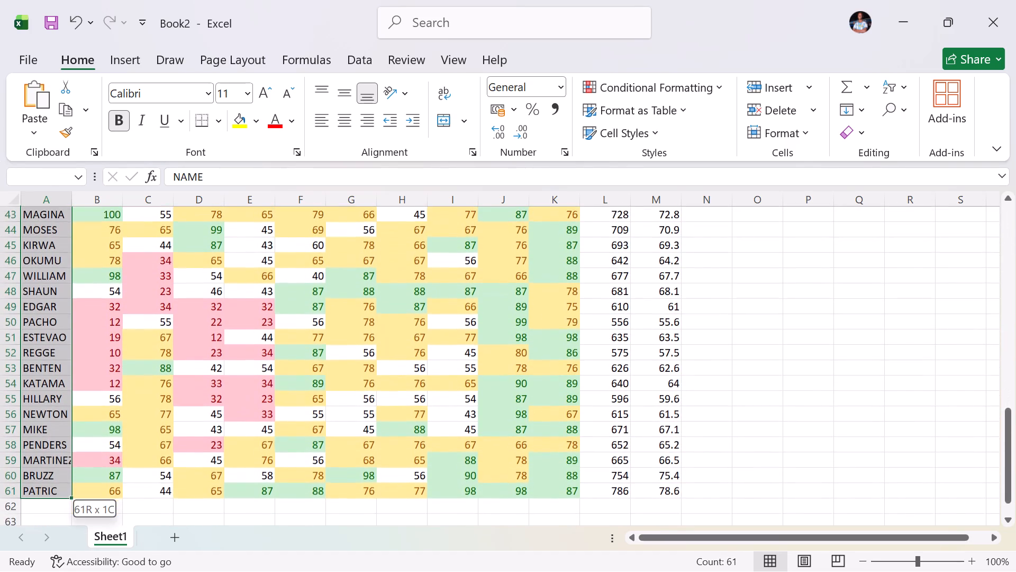
pyautogui.moveTo(40, 571); pyautogui.dragTo(40, 462)
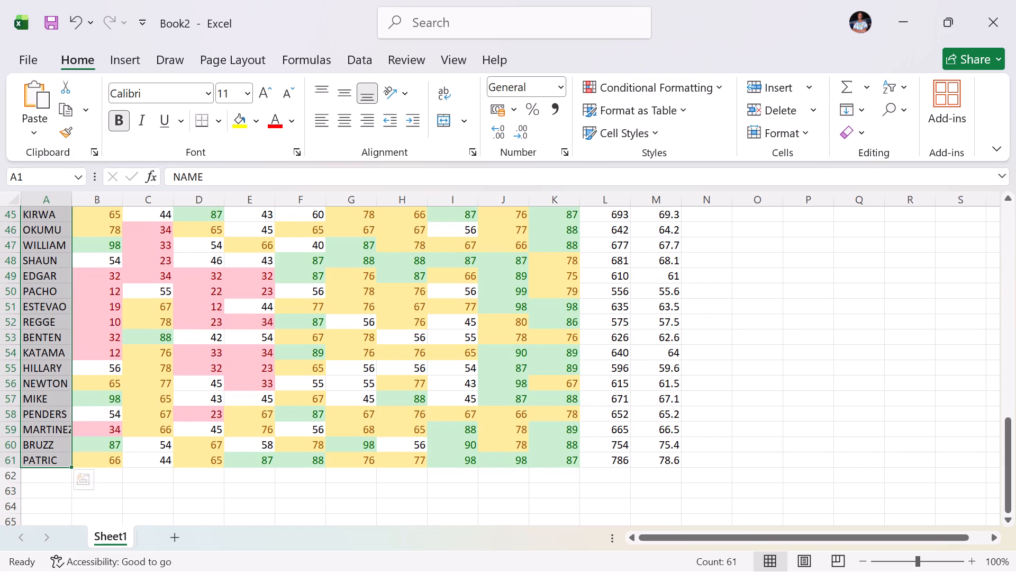
pyautogui.scroll(7, 390, 306)
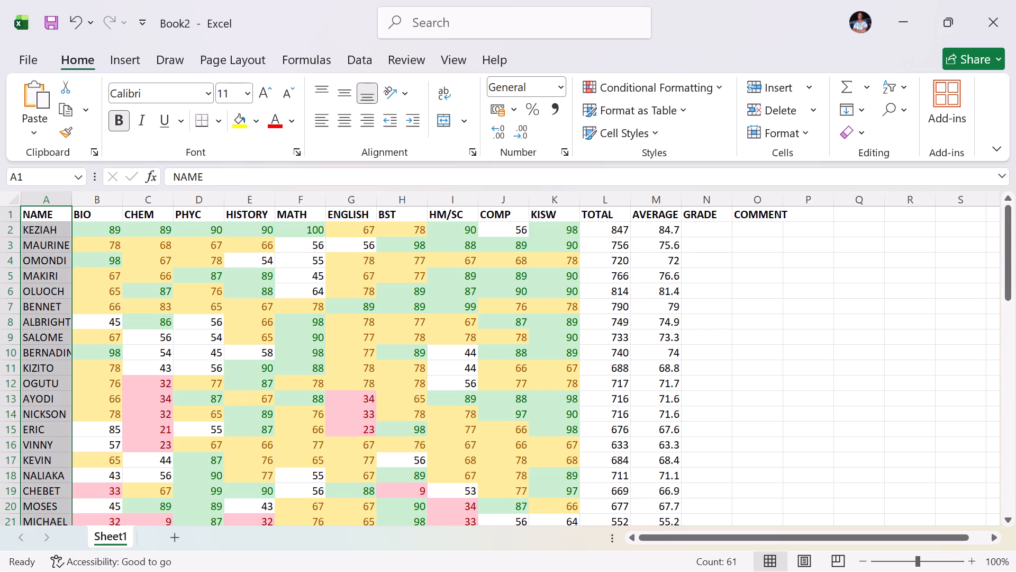
pyautogui.scroll(1, 385, 262)
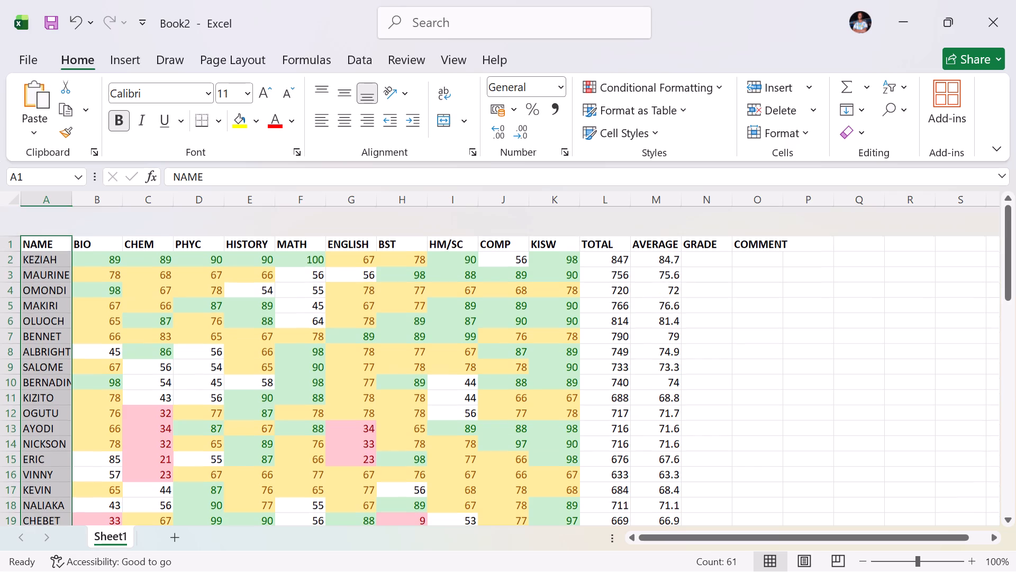
pyautogui.scroll(1, 385, 262)
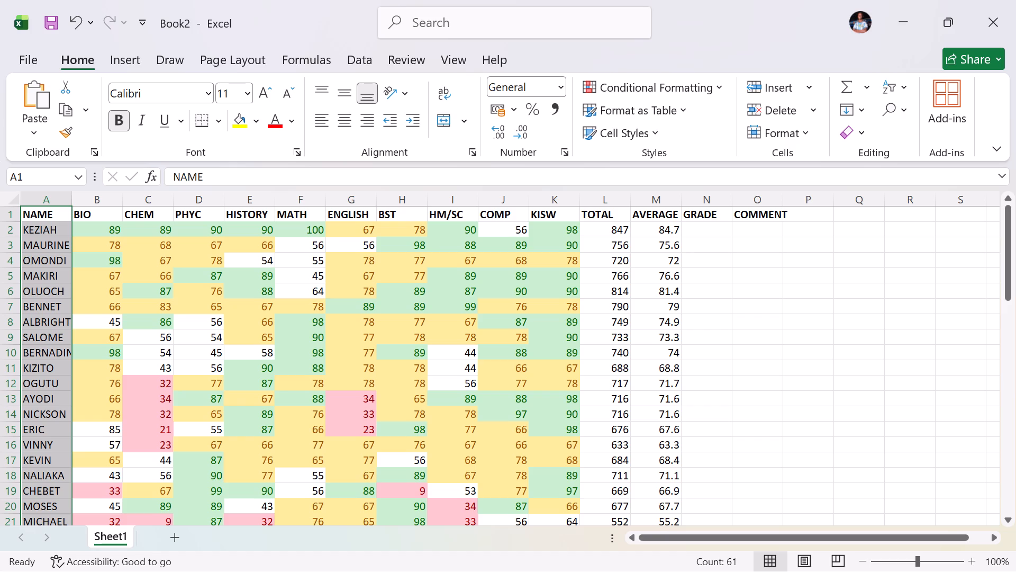
pyautogui.keyDown('ctrl'); pyautogui.moveTo(602, 214); pyautogui.dragTo(601, 321); pyautogui.keyUp('ctrl')
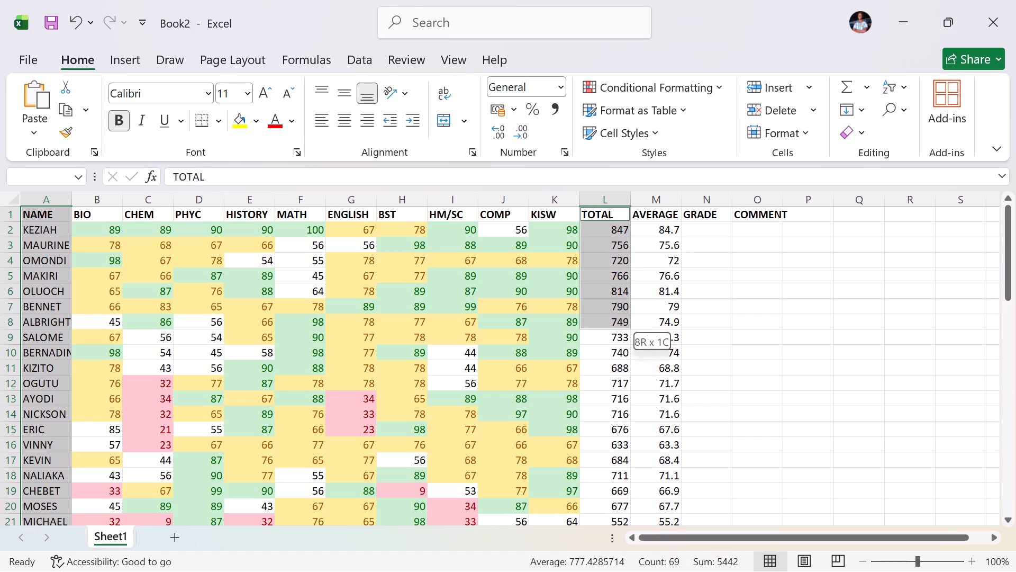
pyautogui.keyDown('ctrl'); pyautogui.moveTo(601, 321); pyautogui.dragTo(603, 571); pyautogui.keyUp('ctrl')
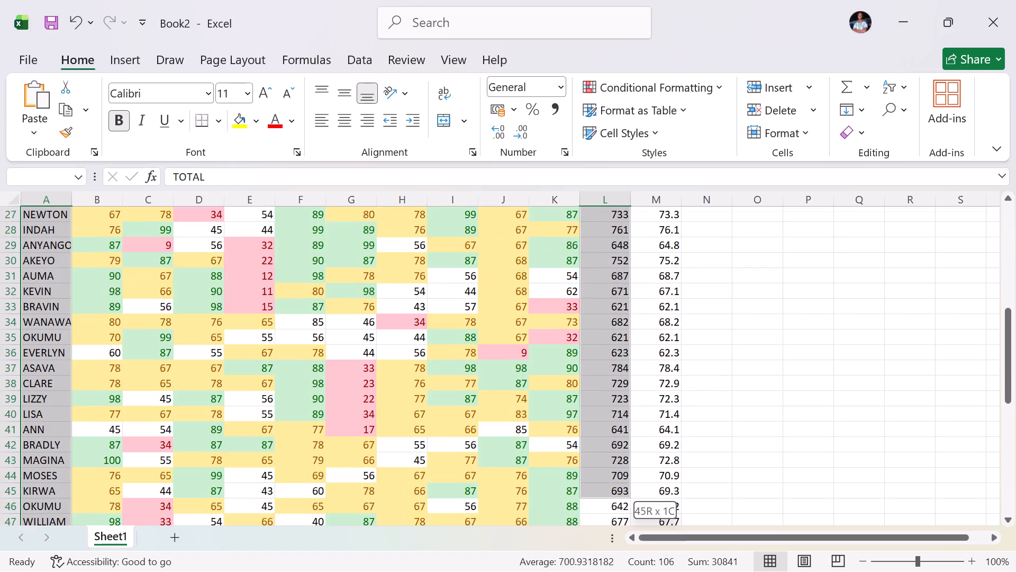
pyautogui.keyDown('ctrl'); pyautogui.moveTo(603, 571); pyautogui.dragTo(601, 475); pyautogui.keyUp('ctrl')
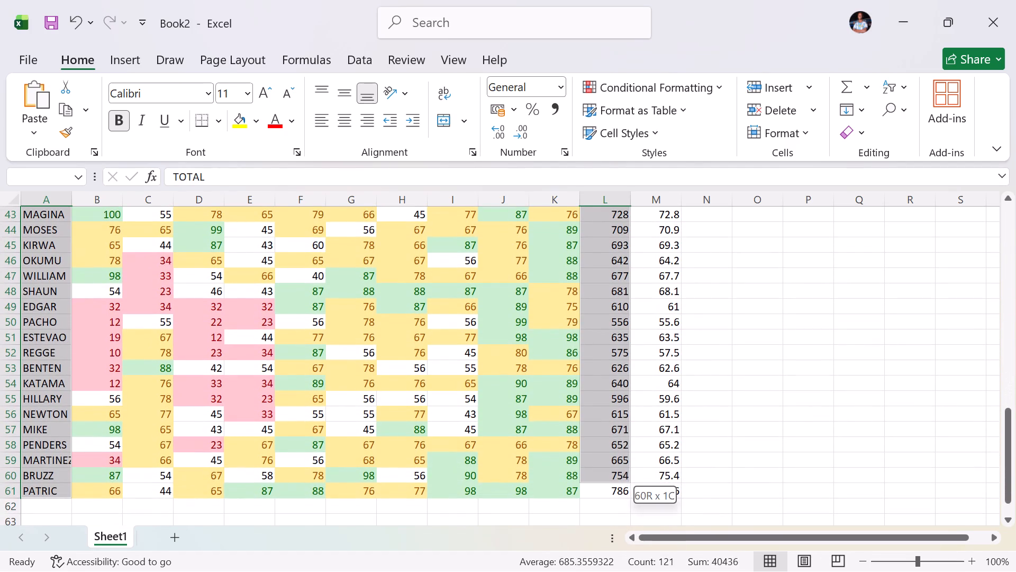
pyautogui.keyDown('ctrl'); pyautogui.moveTo(601, 475); pyautogui.dragTo(603, 497); pyautogui.keyUp('ctrl')
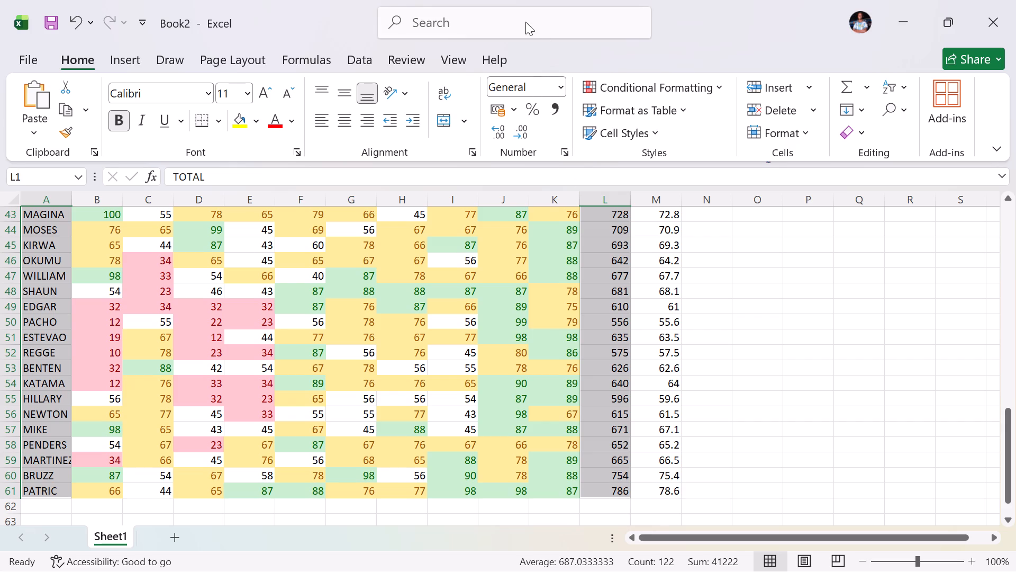
pyautogui.click(132, 64)
pyautogui.click(515, 10)
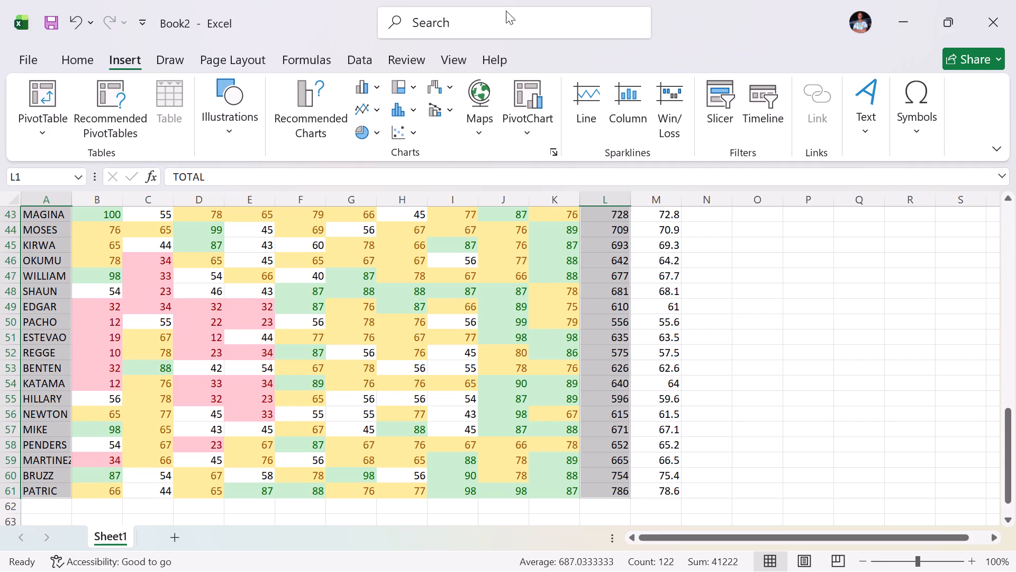
pyautogui.click(496, 12)
pyautogui.click(533, 19)
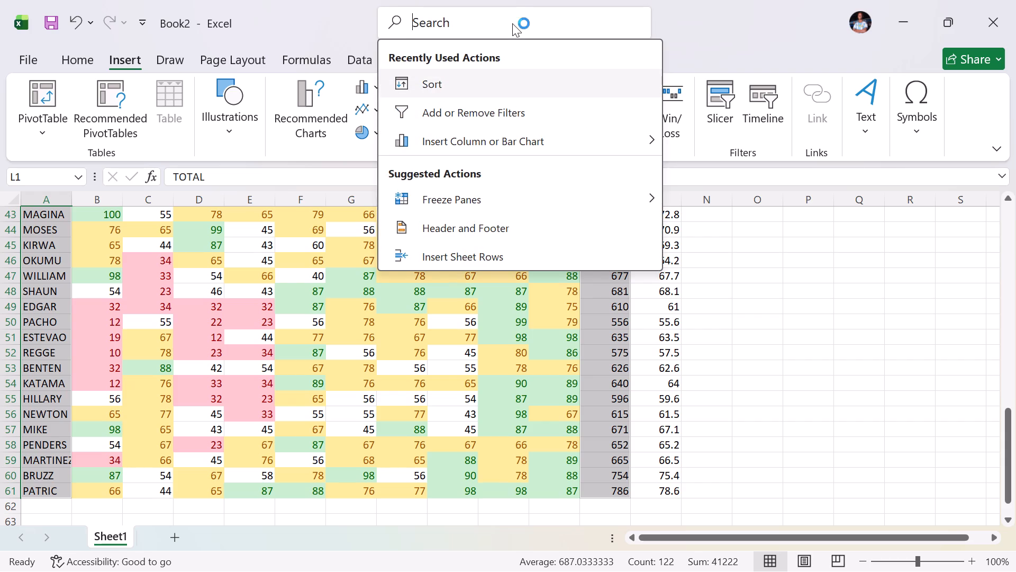
pyautogui.click(502, 147)
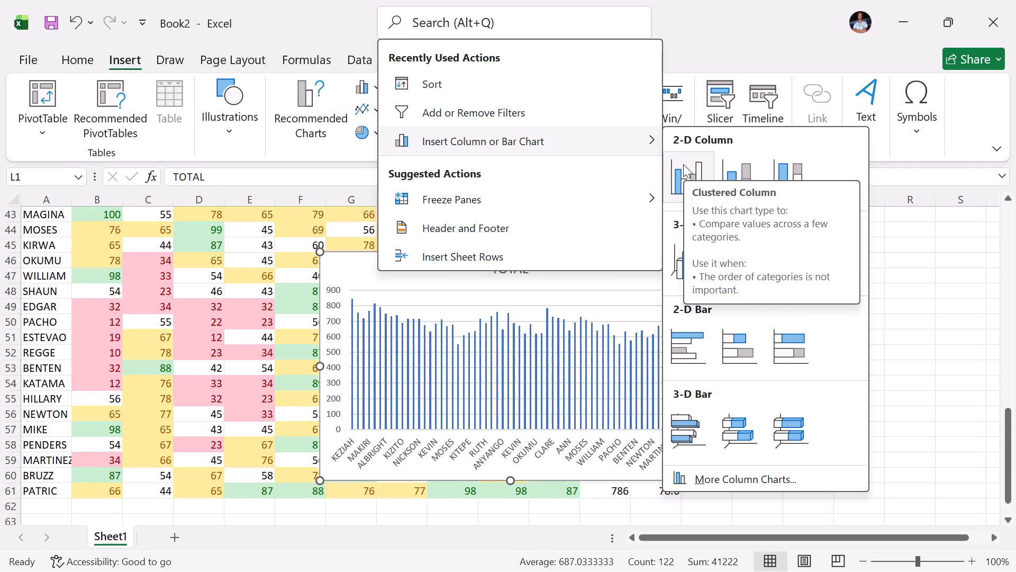
pyautogui.click(683, 164)
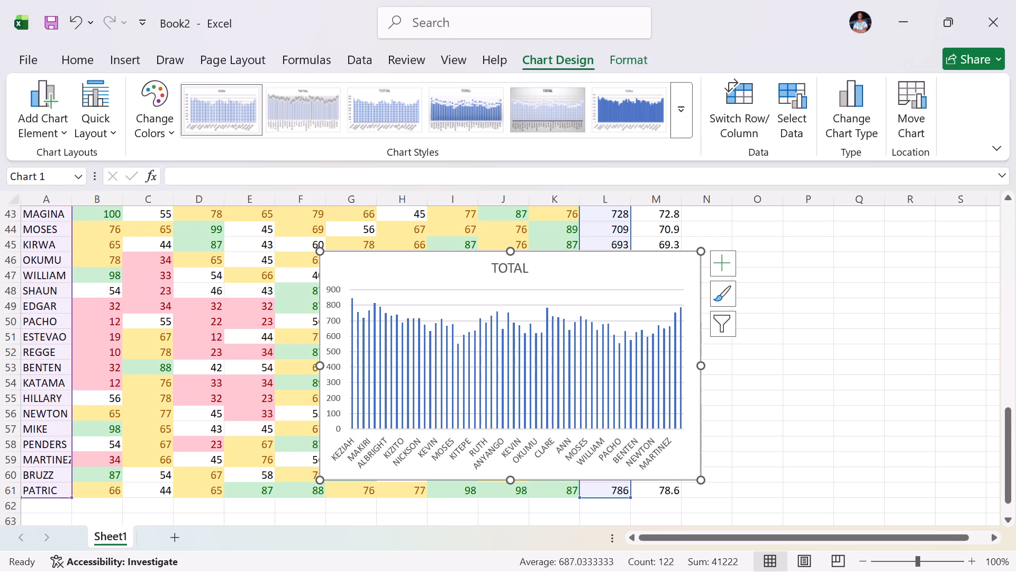
# Move the TOTAL chart below the marks table, with its upper edge at row 62 and its side aligned to column A.
pyautogui.scroll(-2, 230, 327)
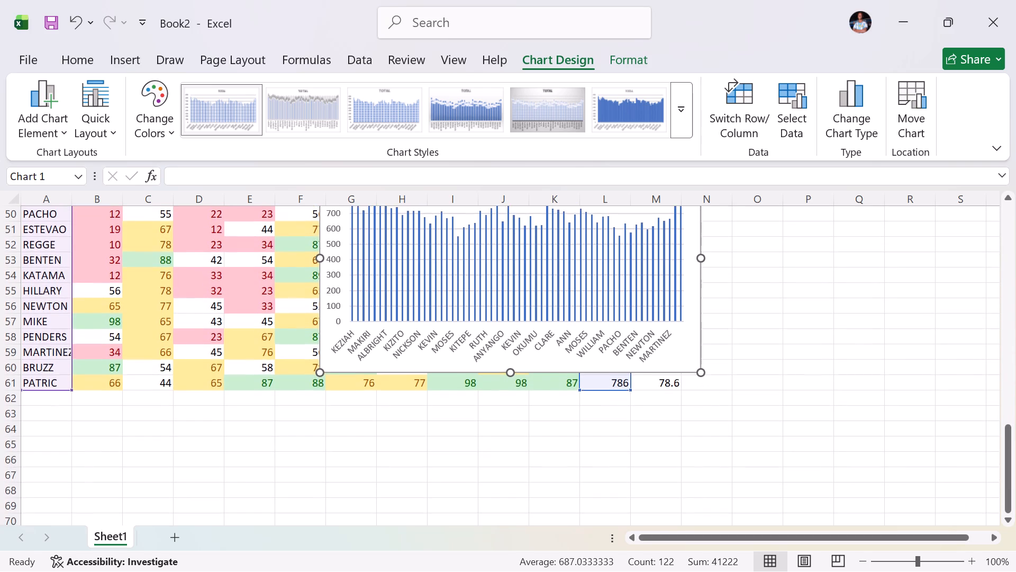
pyautogui.scroll(1, 229, 395)
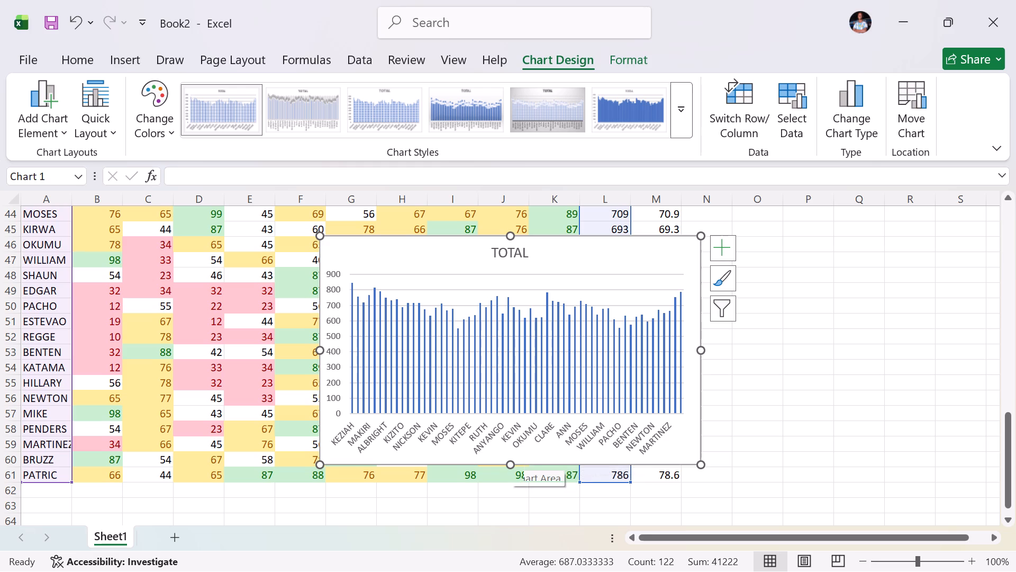
pyautogui.moveTo(510, 455); pyautogui.dragTo(494, 532)
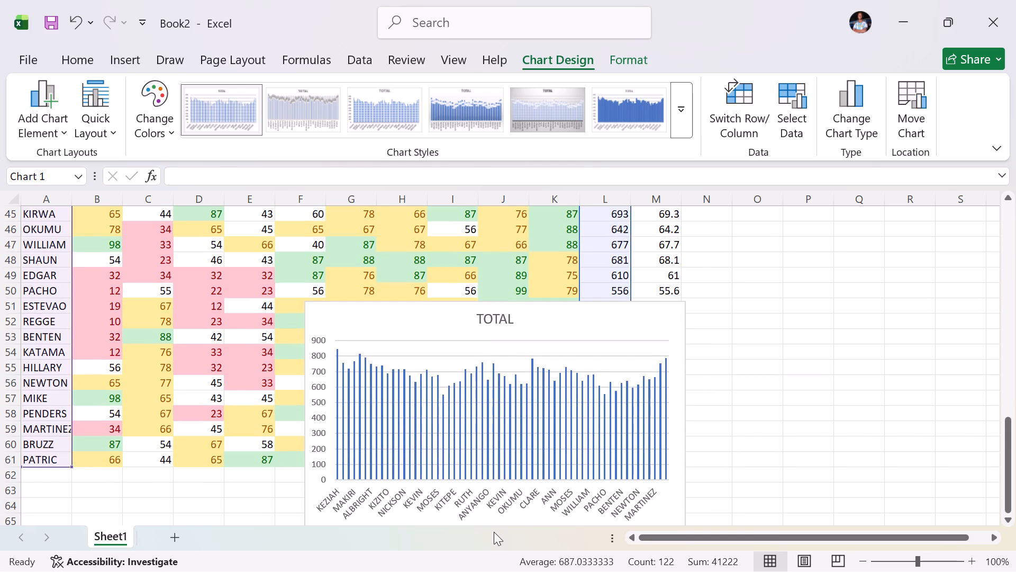
pyautogui.scroll(-2, 496, 472)
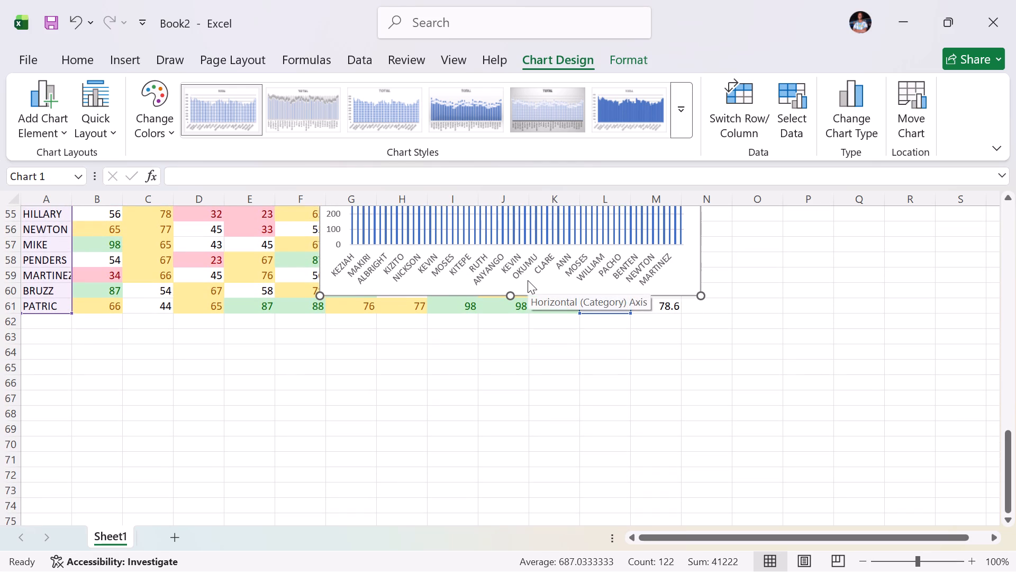
pyautogui.moveTo(545, 279); pyautogui.dragTo(397, 447)
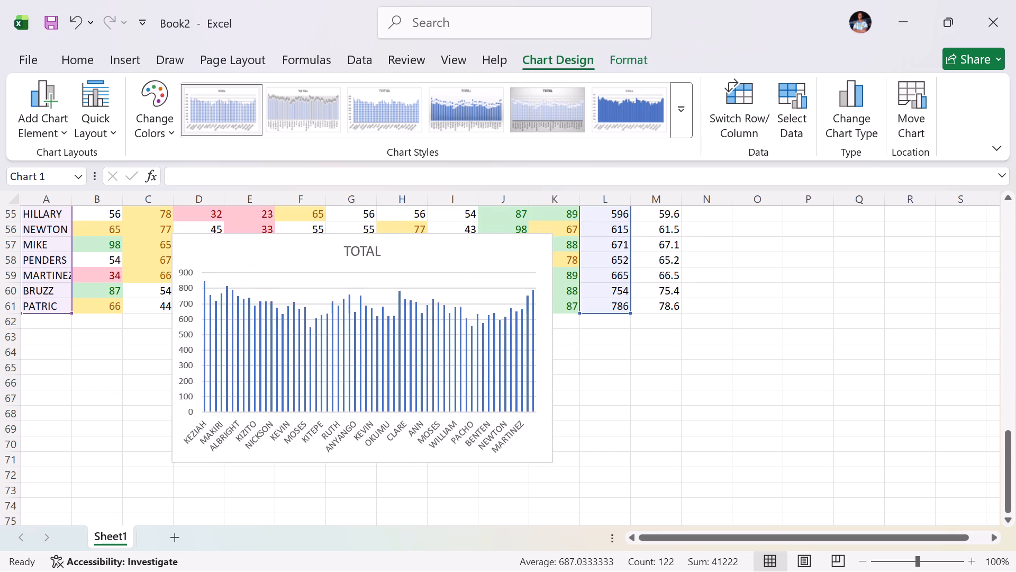
pyautogui.moveTo(397, 447); pyautogui.dragTo(235, 459)
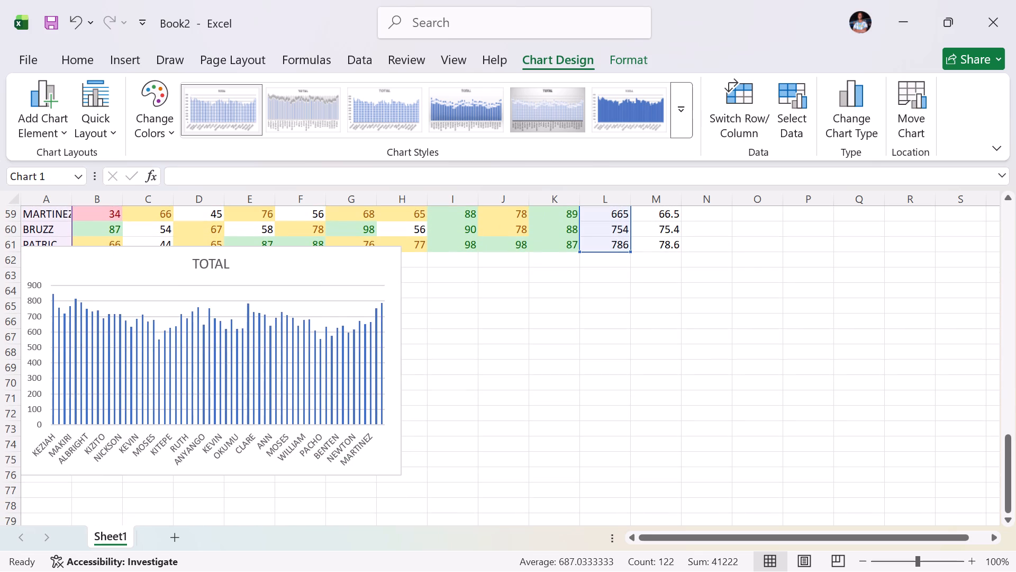
pyautogui.moveTo(235, 459); pyautogui.dragTo(244, 461)
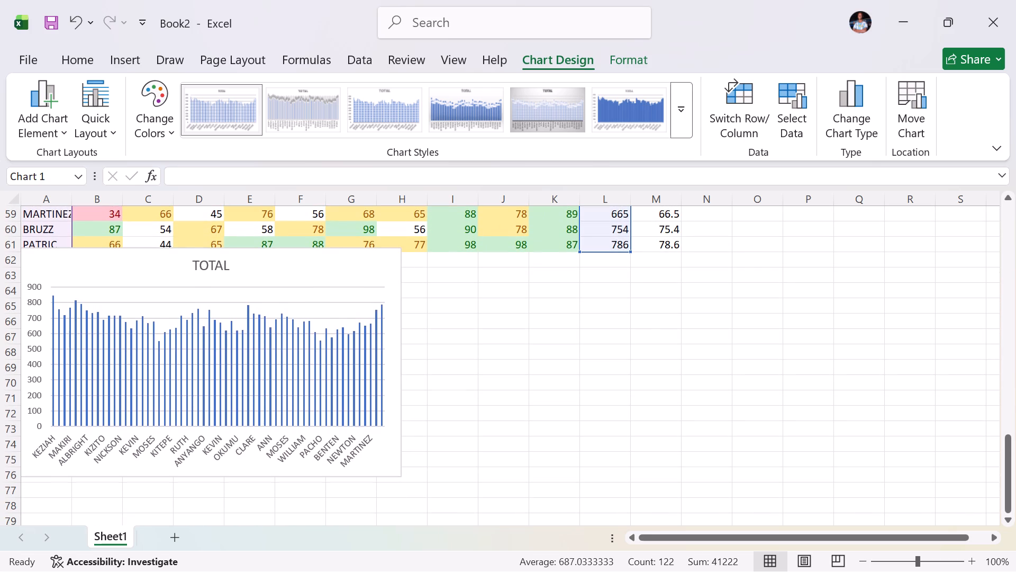
pyautogui.moveTo(244, 461); pyautogui.dragTo(247, 466)
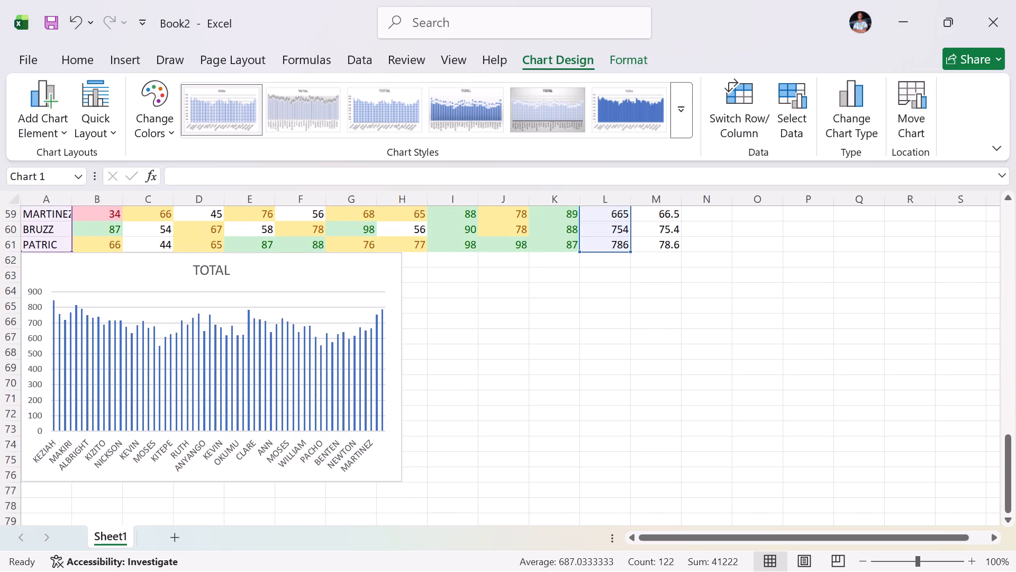
pyautogui.moveTo(247, 466); pyautogui.dragTo(247, 463)
pyautogui.click(546, 385)
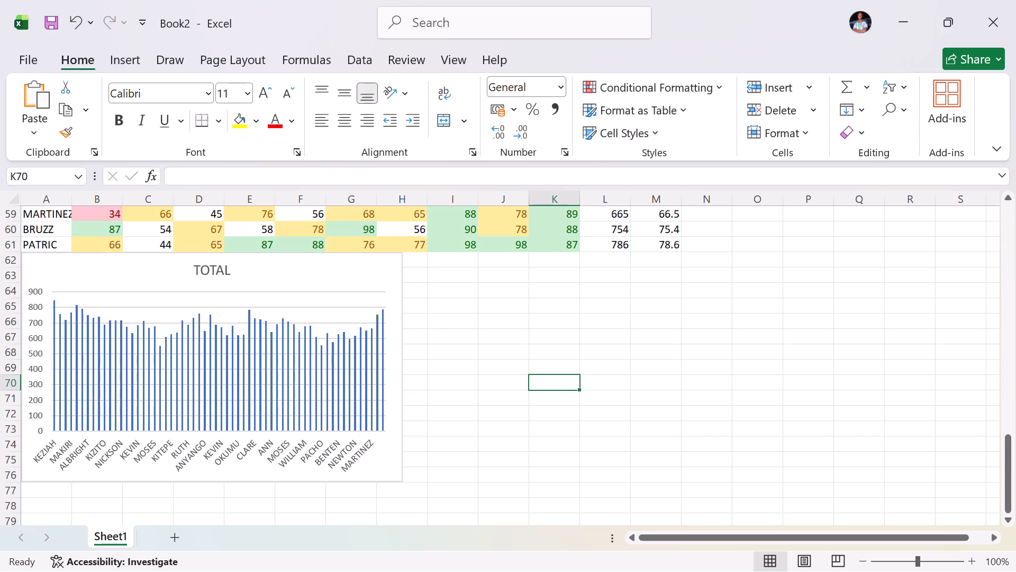
# Widen the TOTAL chart so that it spans from column A to about column T.
pyautogui.click(331, 351)
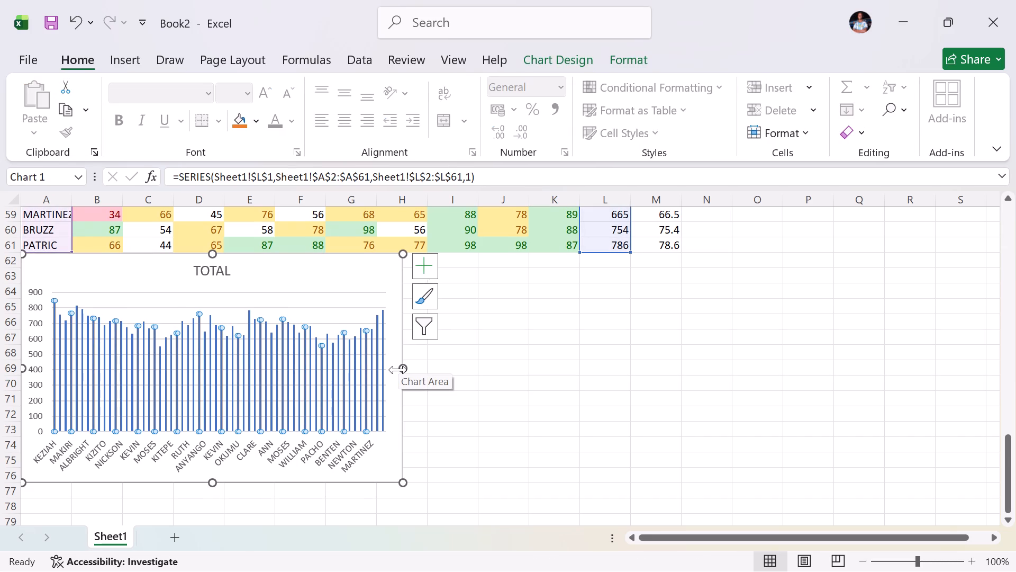
pyautogui.moveTo(402, 369); pyautogui.dragTo(420, 370)
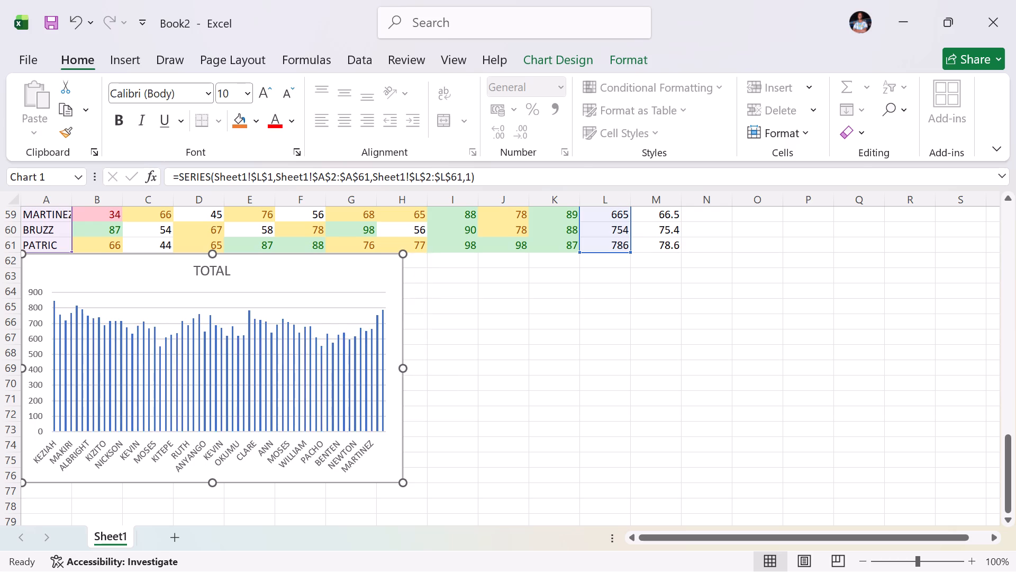
pyautogui.moveTo(420, 370); pyautogui.dragTo(987, 388)
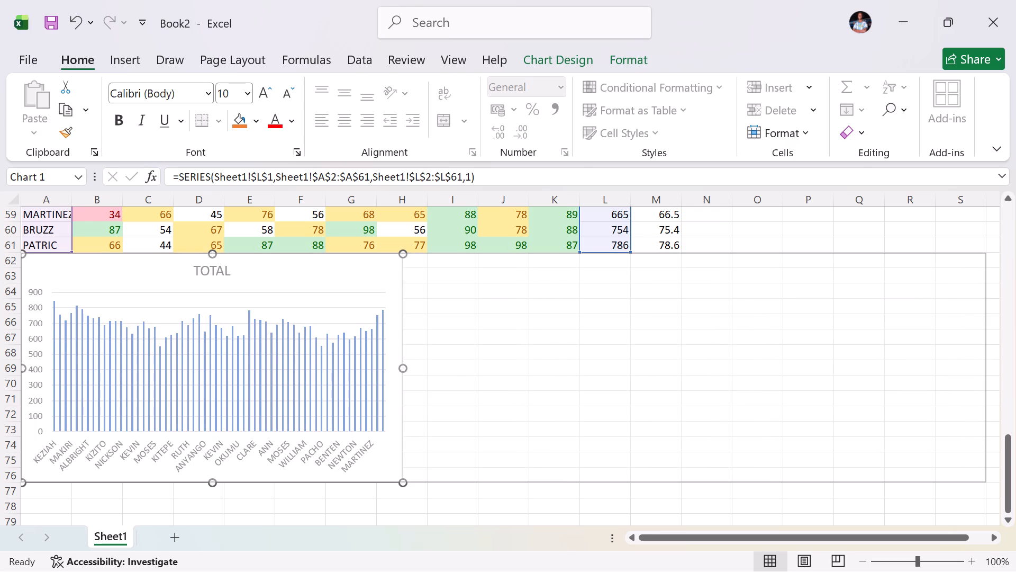
pyautogui.moveTo(987, 388); pyautogui.dragTo(955, 400)
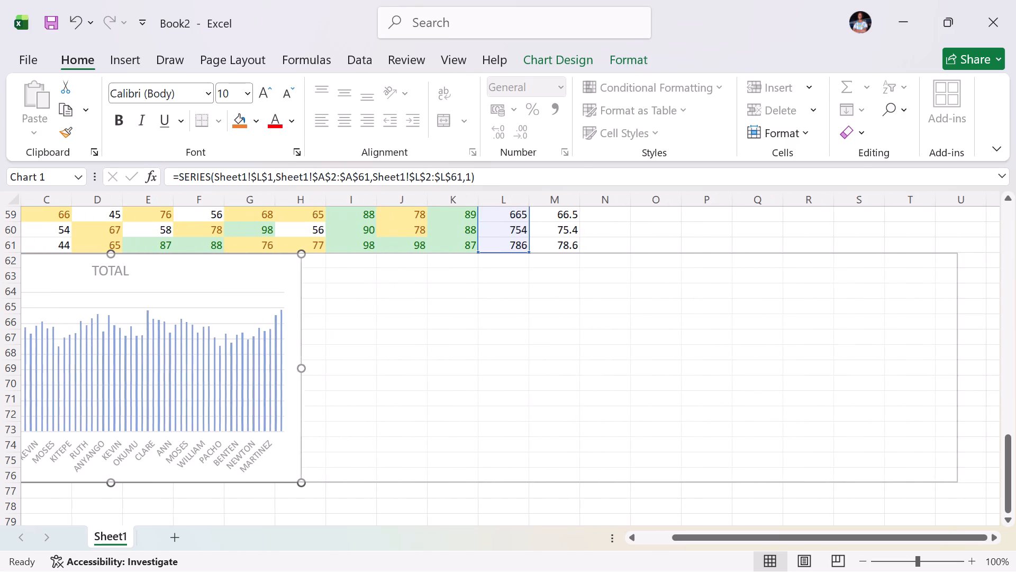
pyautogui.moveTo(955, 400); pyautogui.dragTo(933, 406)
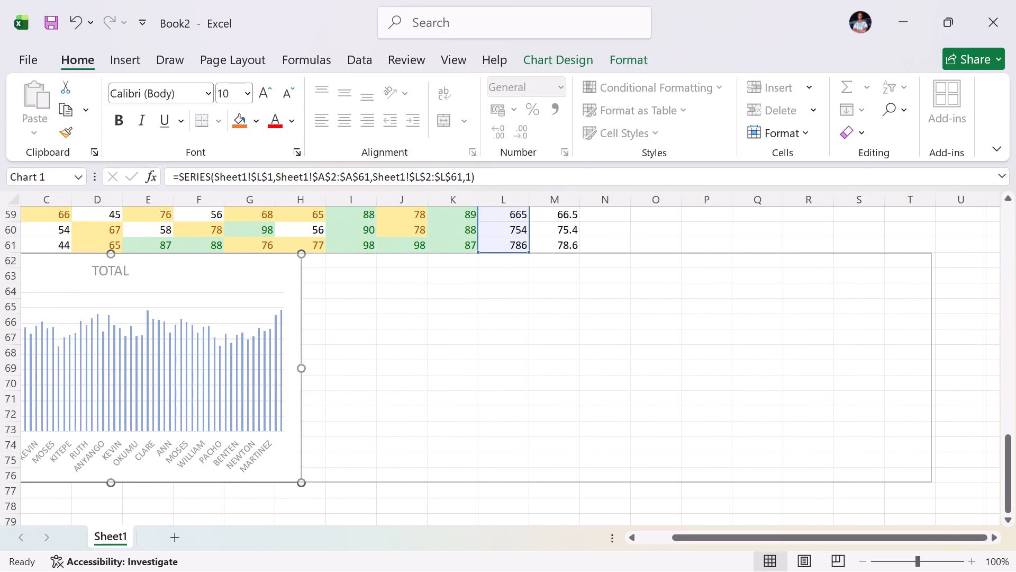
pyautogui.hscroll(2, 753, 436)
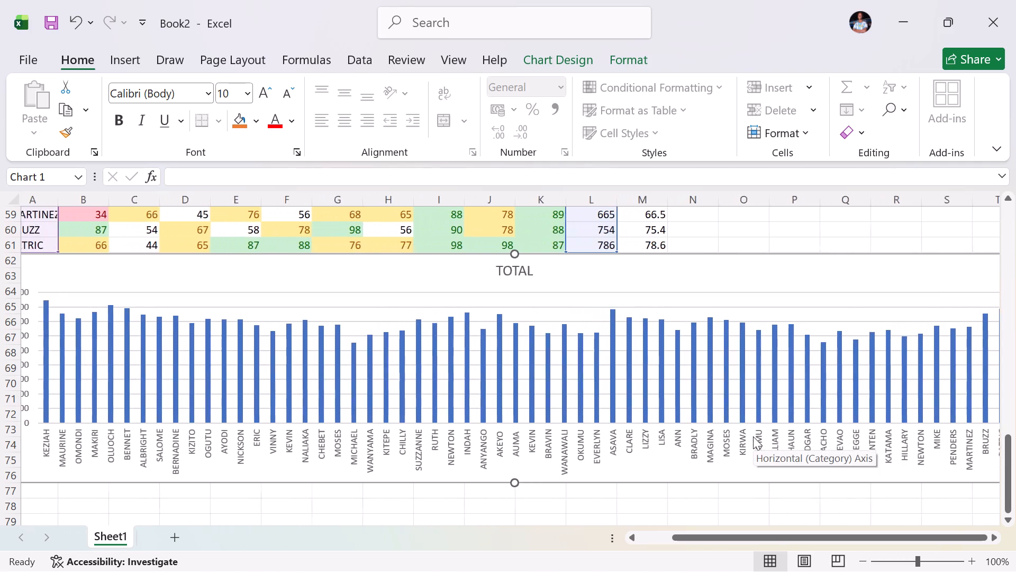
pyautogui.hscroll(1, 753, 436)
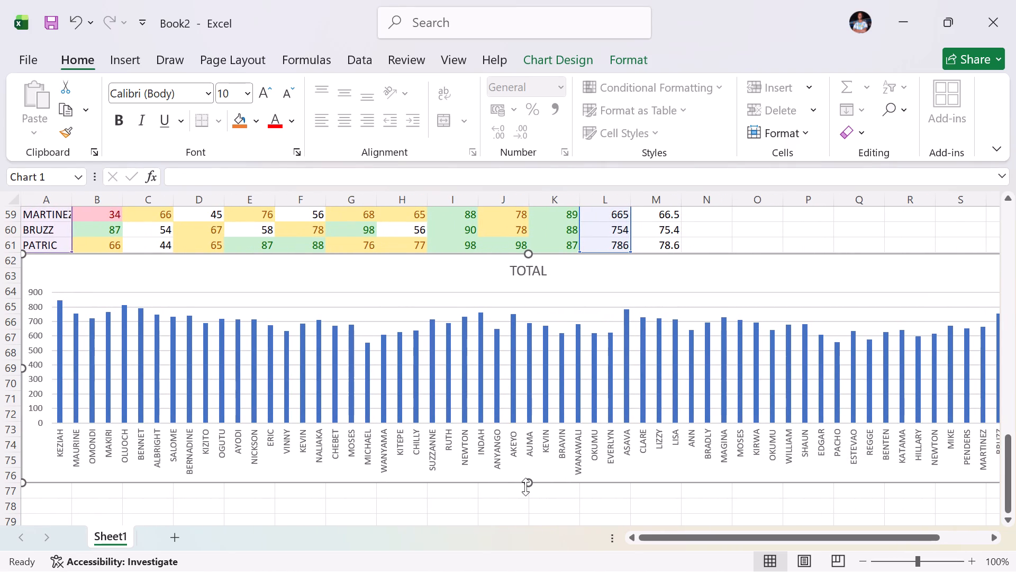
# Increase the TOTAL chart's height by extending its lower edge to about row 82.
pyautogui.scroll(-1, 525, 487)
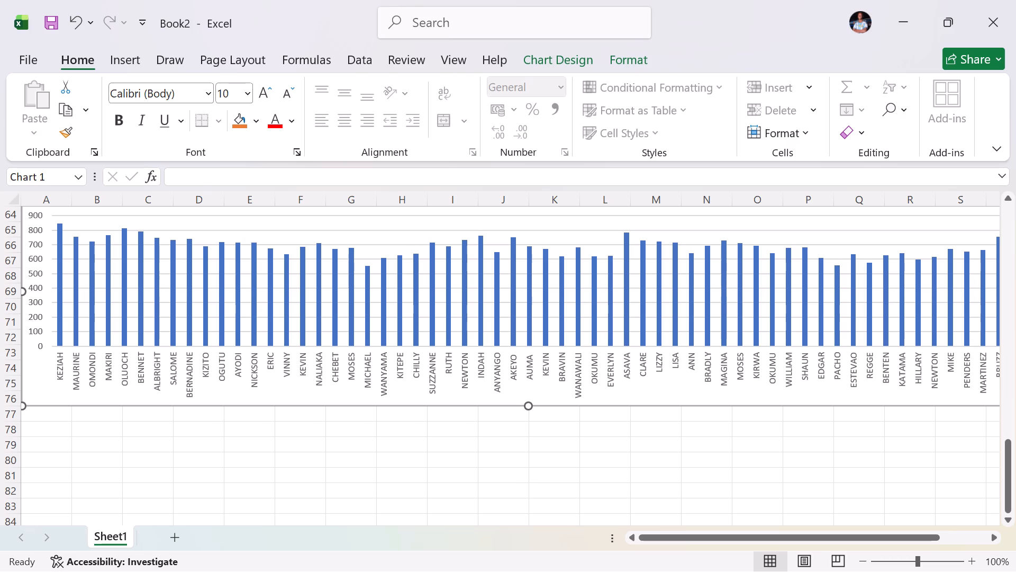
pyautogui.moveTo(528, 408); pyautogui.dragTo(531, 487)
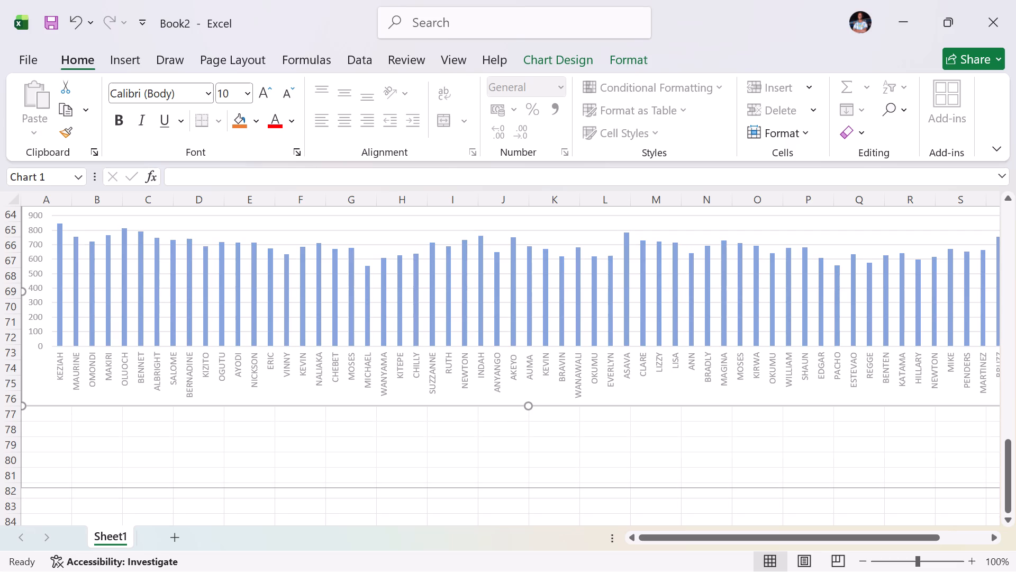
pyautogui.moveTo(531, 487); pyautogui.dragTo(531, 486)
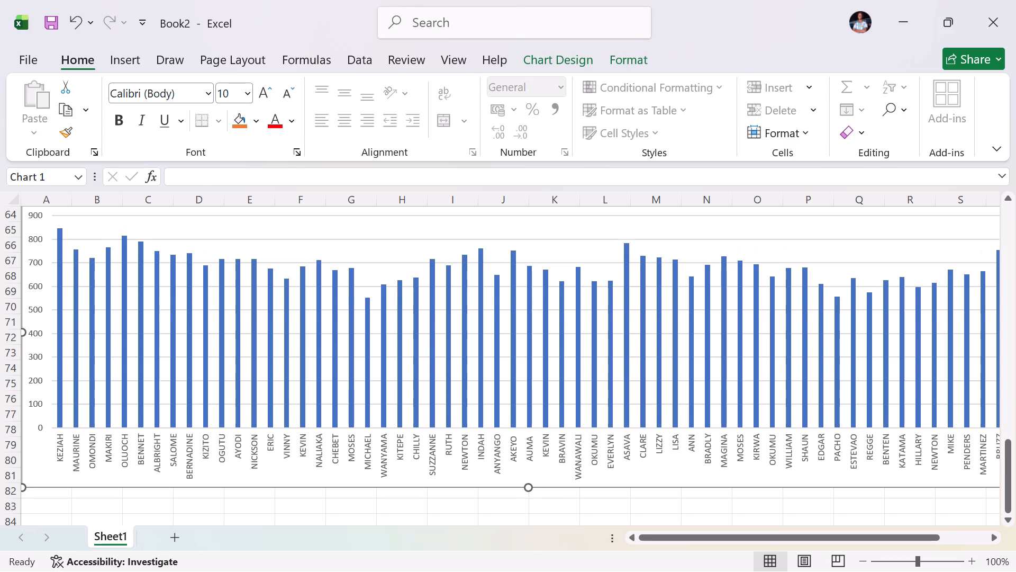
pyautogui.scroll(1, 540, 363)
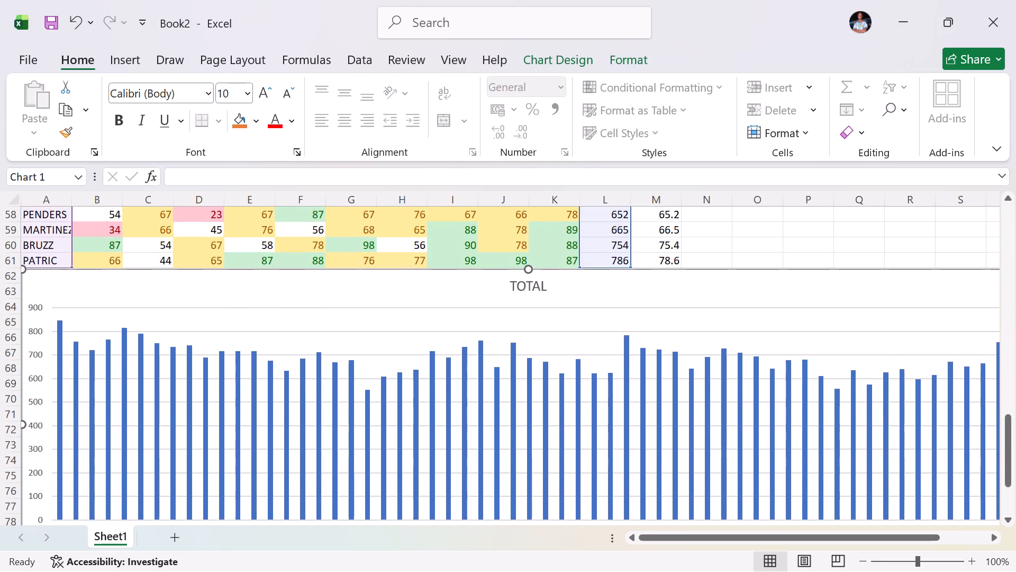
pyautogui.scroll(-2, 542, 327)
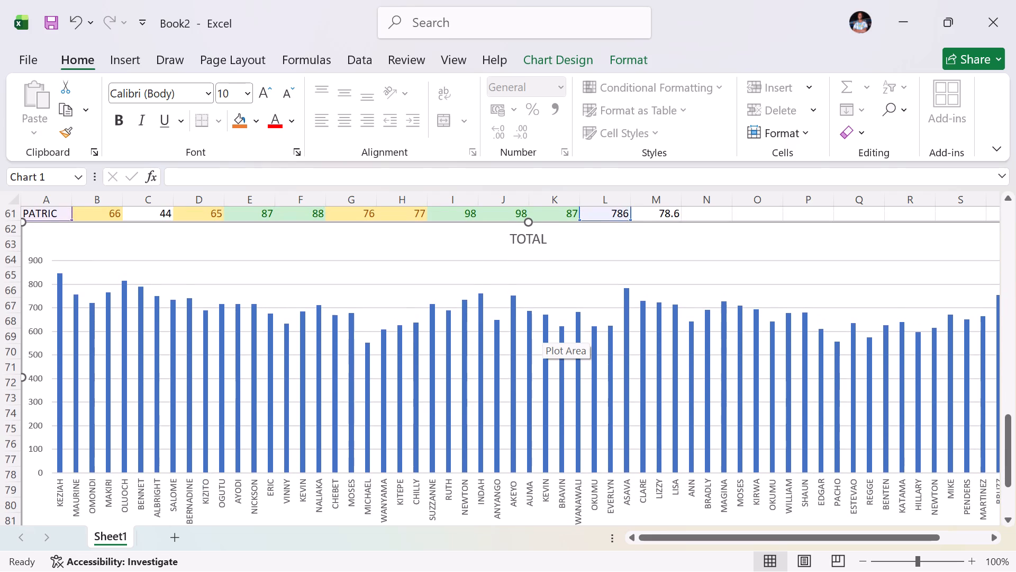
# Replace the chart title TOTAL with FORM 4 NORTH RESULLTS.
pyautogui.scroll(-2, 542, 327)
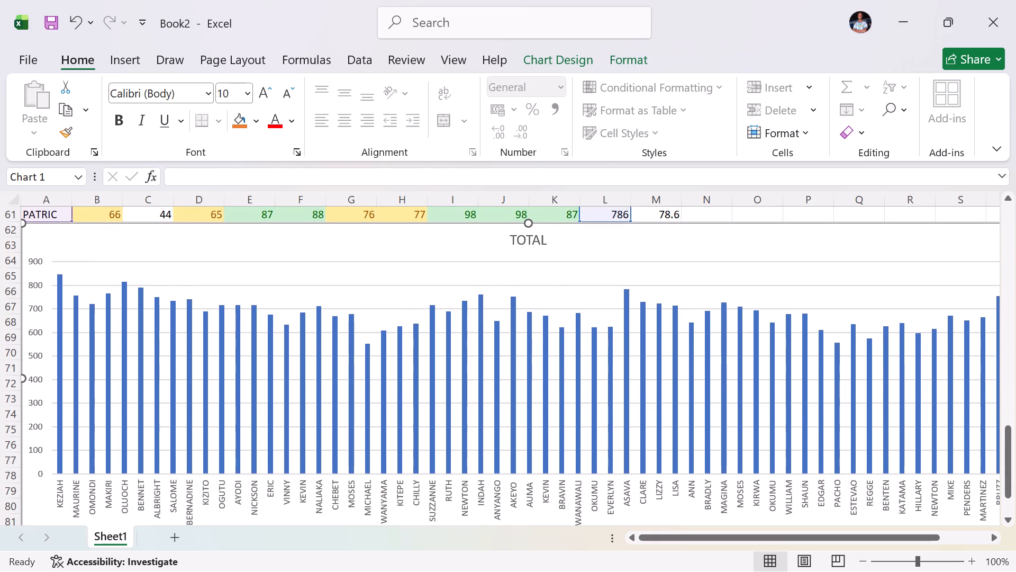
pyautogui.click(530, 241)
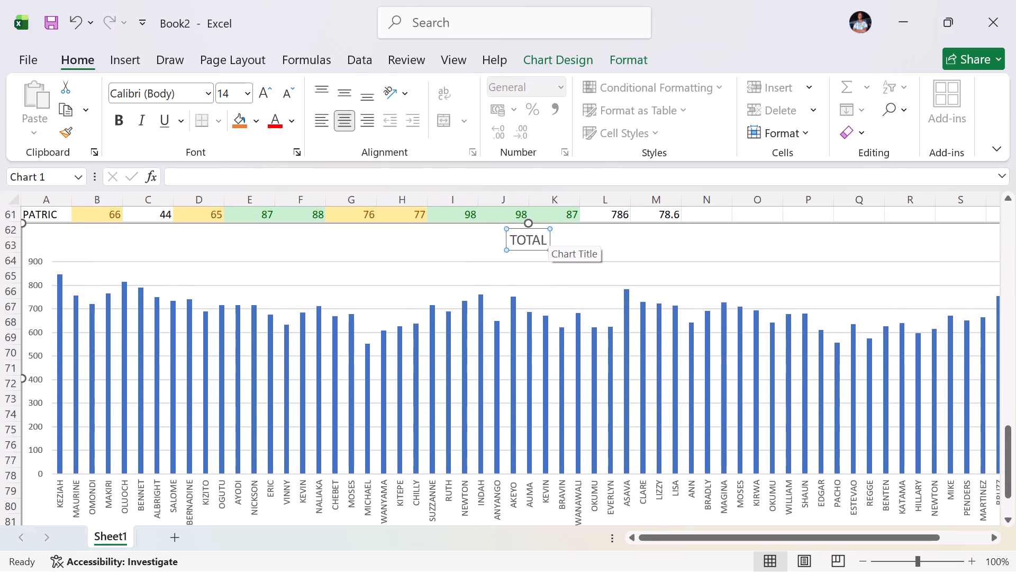
pyautogui.click(527, 239)
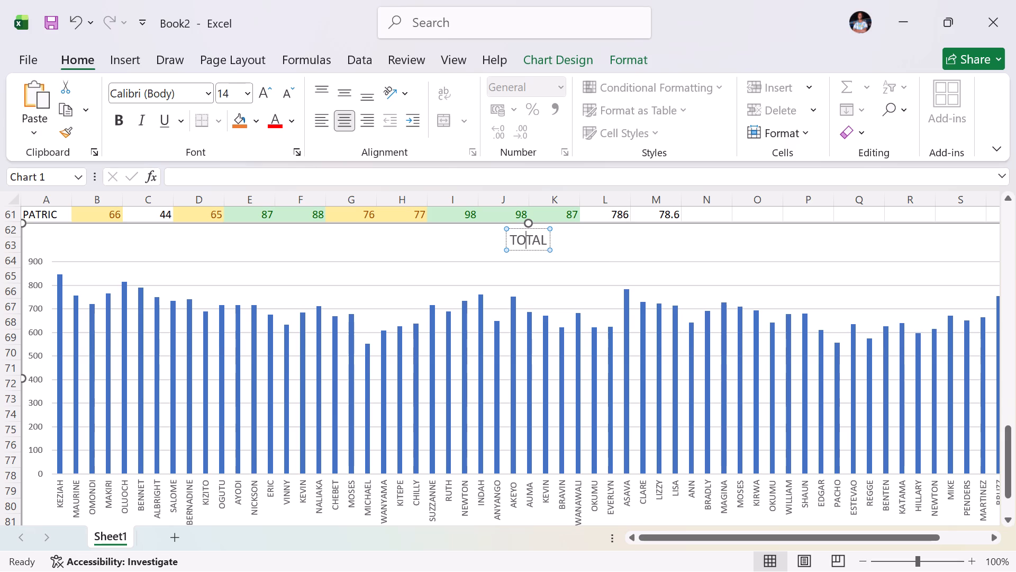
pyautogui.write('FOR')
pyautogui.click(557, 240)
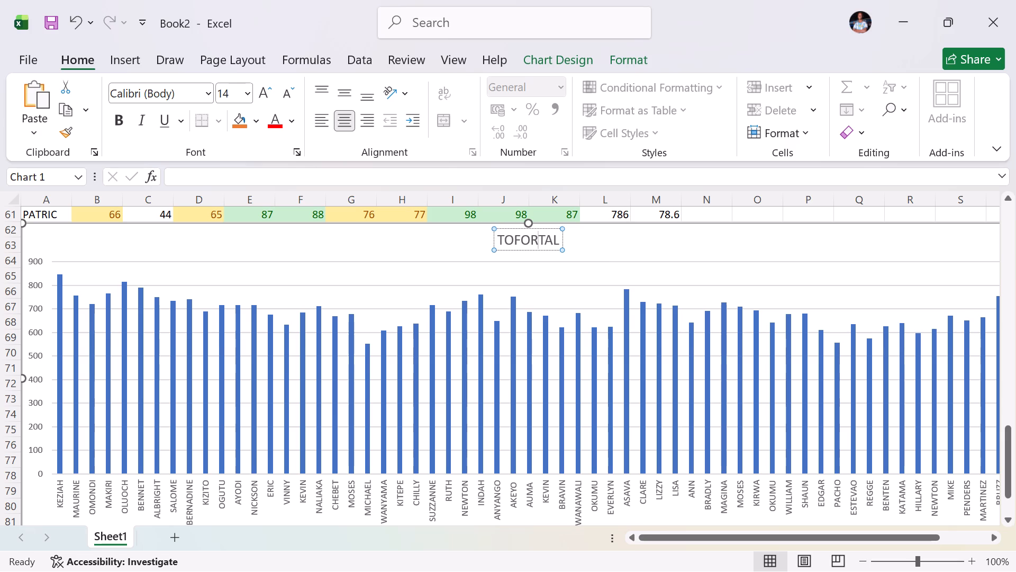
pyautogui.press('BackSpace')
pyautogui.press('BackSpace')
pyautogui.press('BackSpace')
pyautogui.press('BackSpace')
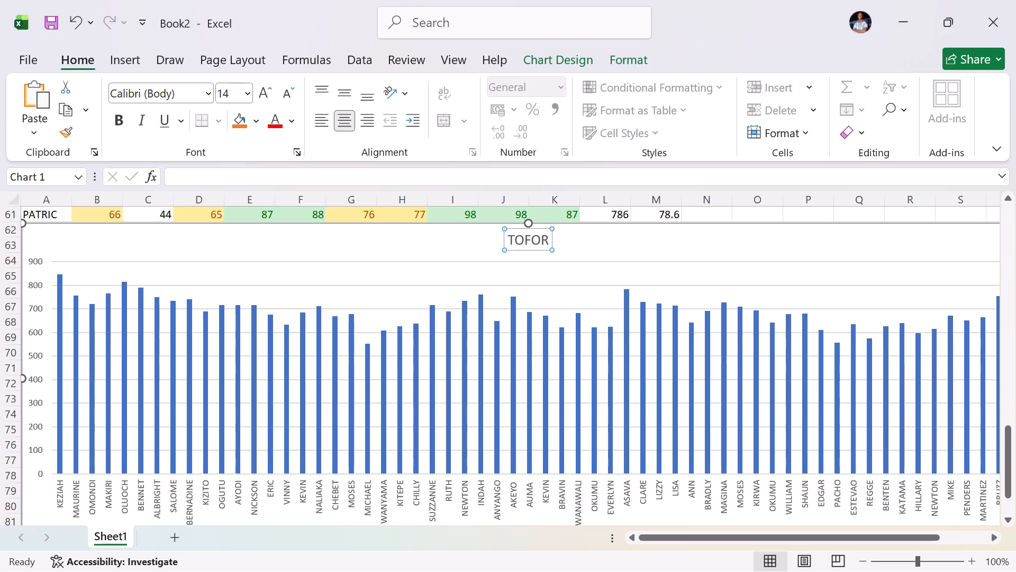
pyautogui.press('BackSpace')
pyautogui.press('BackSpace')
pyautogui.press('BackSpace')
pyautogui.press('BackSpace')
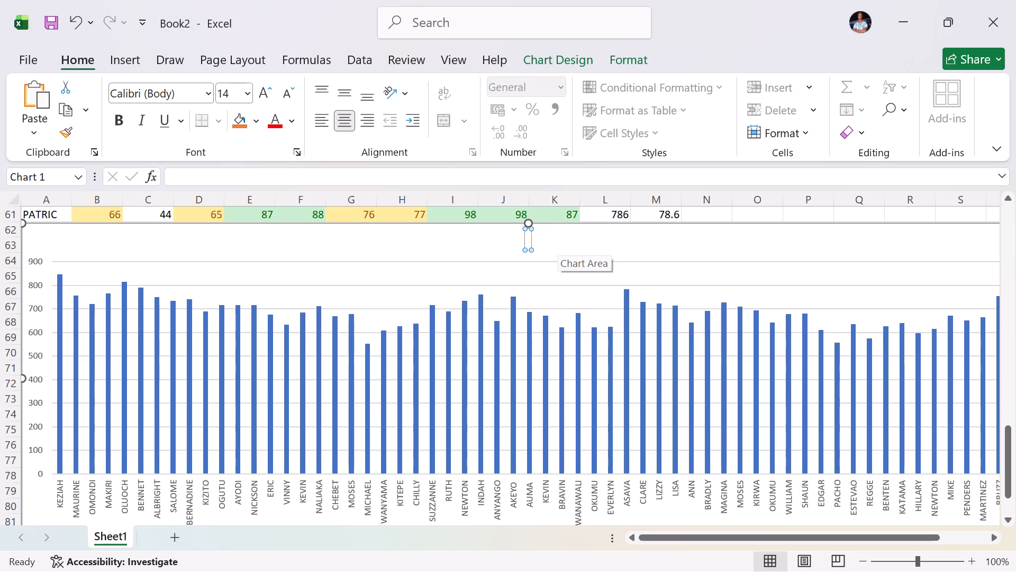
pyautogui.write('FORM')
pyautogui.press('space')
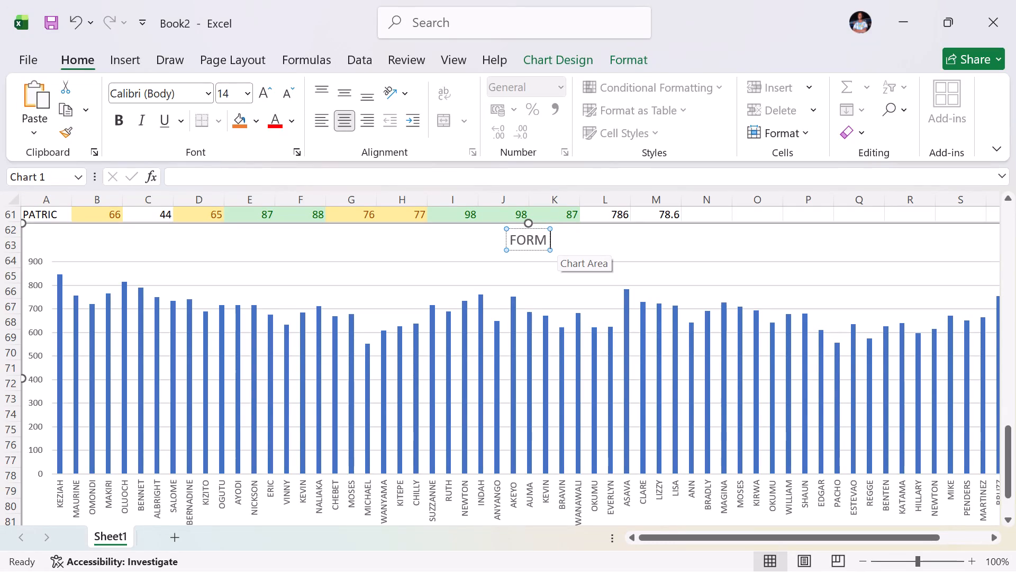
pyautogui.write('4')
pyautogui.press('space')
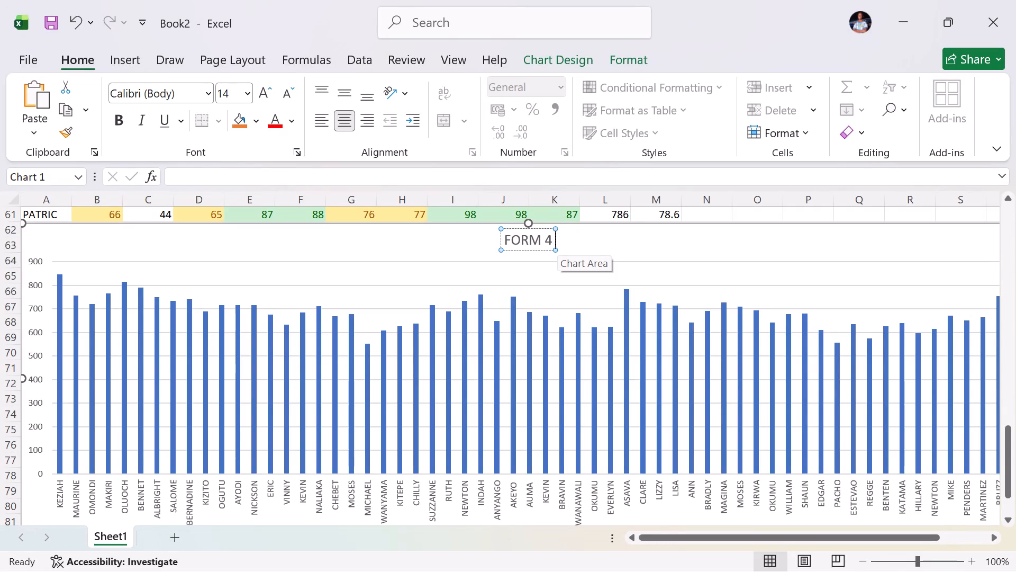
pyautogui.press('n')
pyautogui.write('ORTH')
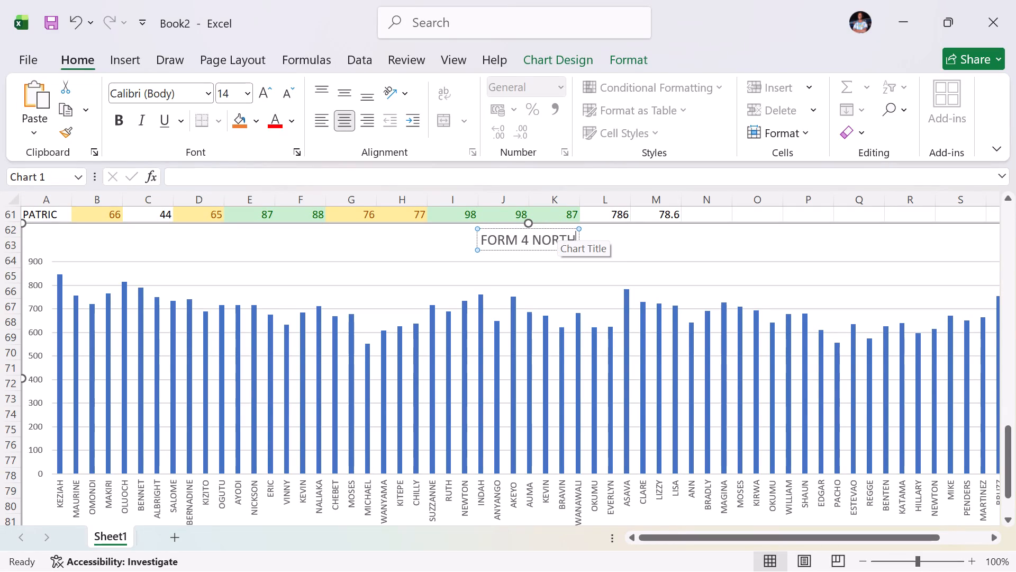
pyautogui.press('space')
pyautogui.write('RESU')
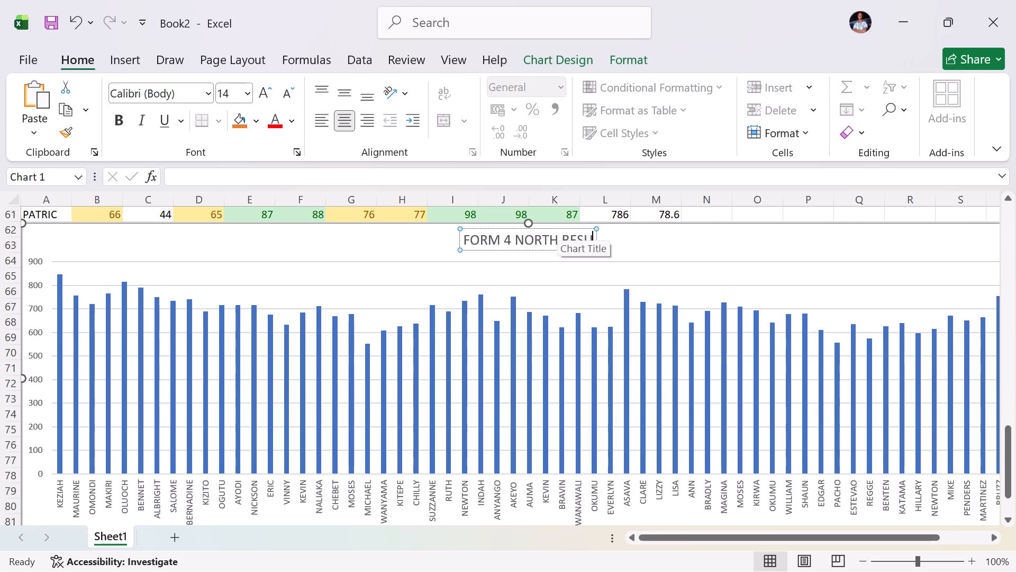
pyautogui.write('LR')
pyautogui.press('BackSpace')
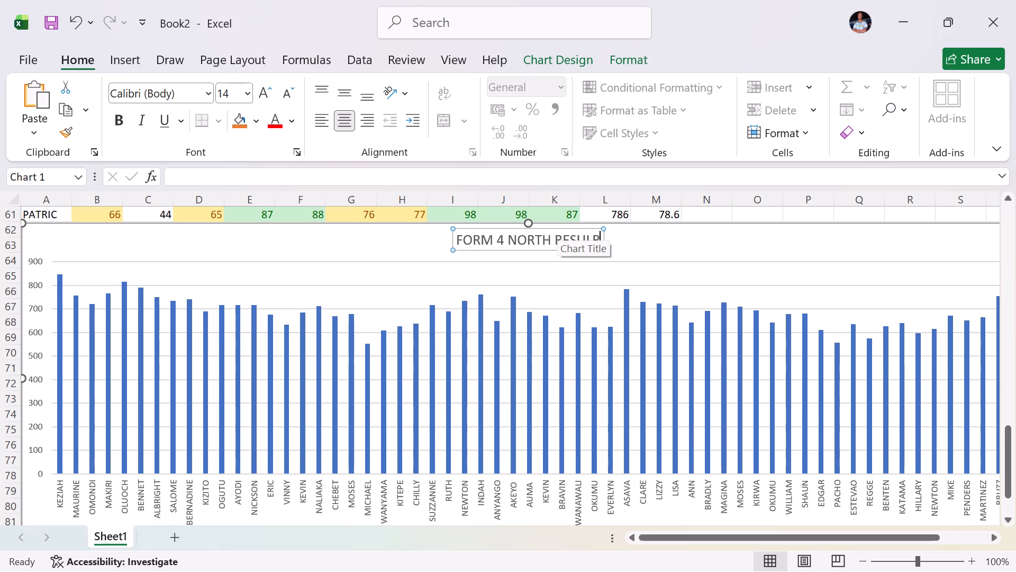
pyautogui.write('LTS')
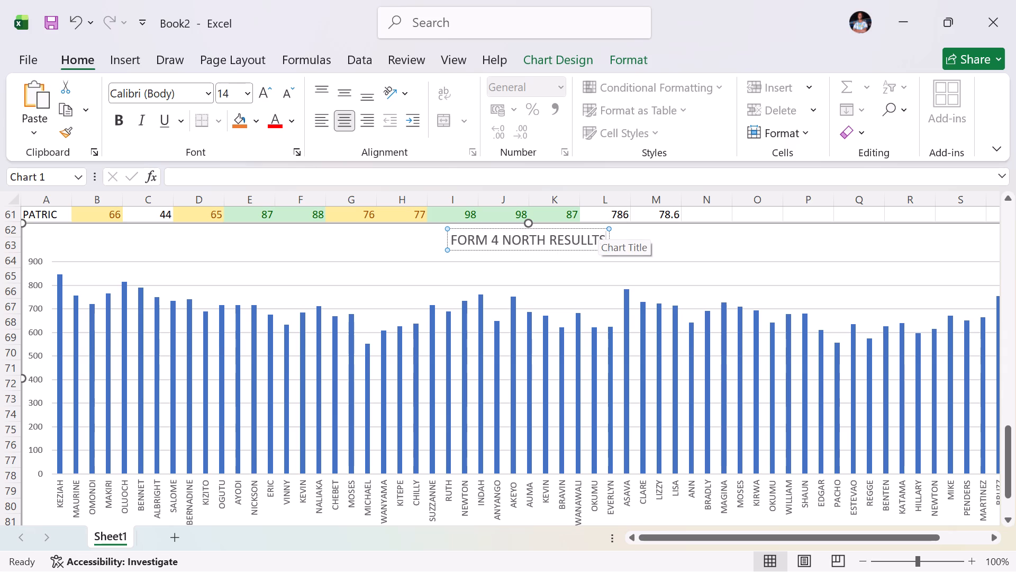
# Make the whole chart title bold and enlarge its font size to 24.
pyautogui.moveTo(605, 236); pyautogui.dragTo(484, 248)
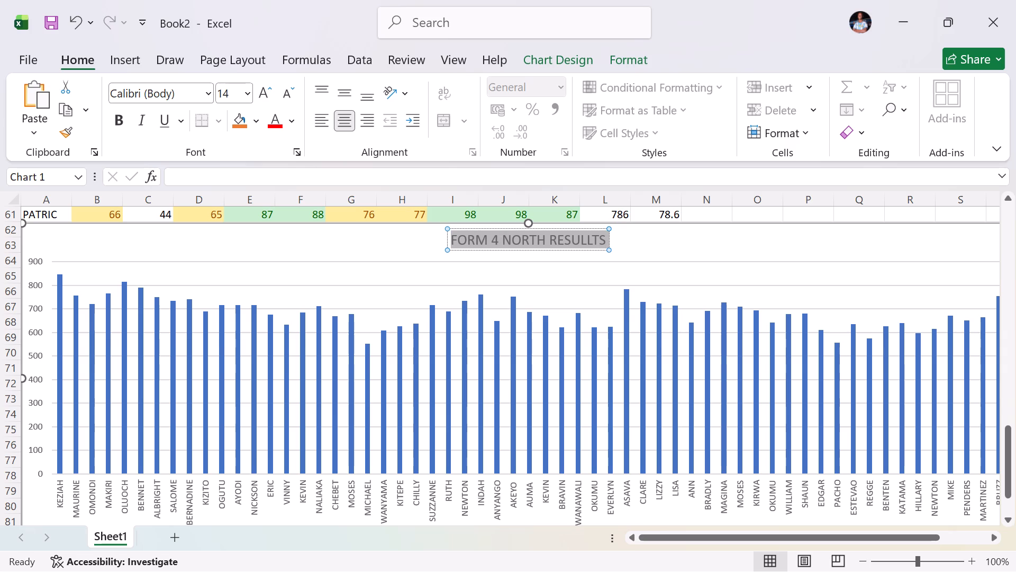
pyautogui.moveTo(484, 248); pyautogui.dragTo(466, 245)
pyautogui.click(121, 115)
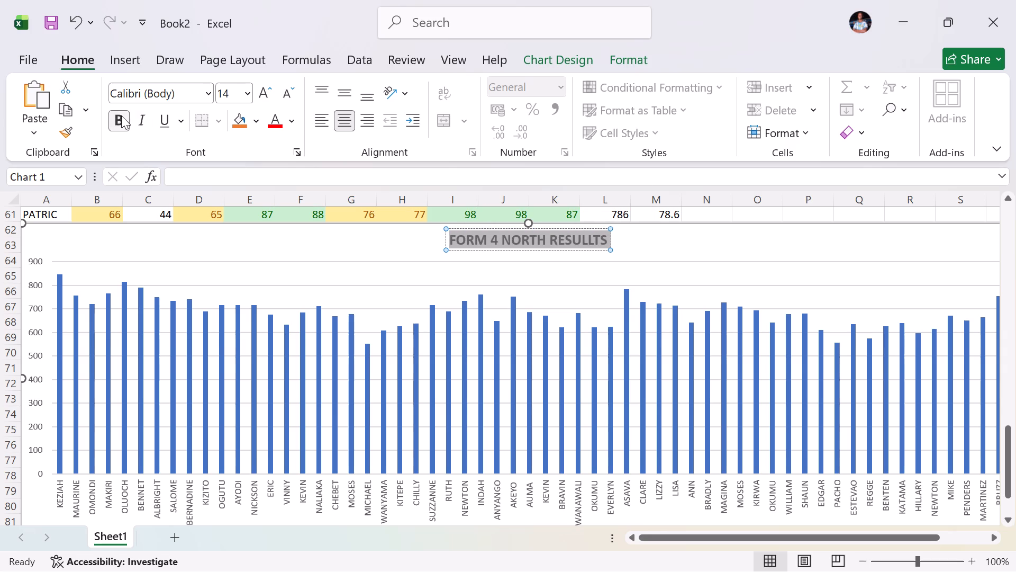
pyautogui.tripleClick(266, 90)
pyautogui.click(266, 90)
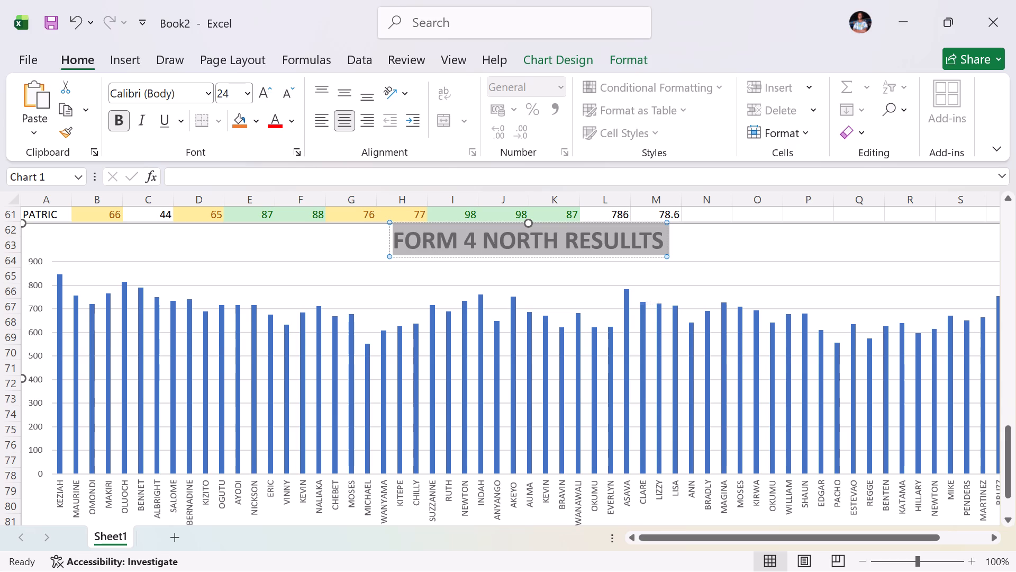
pyautogui.click(716, 245)
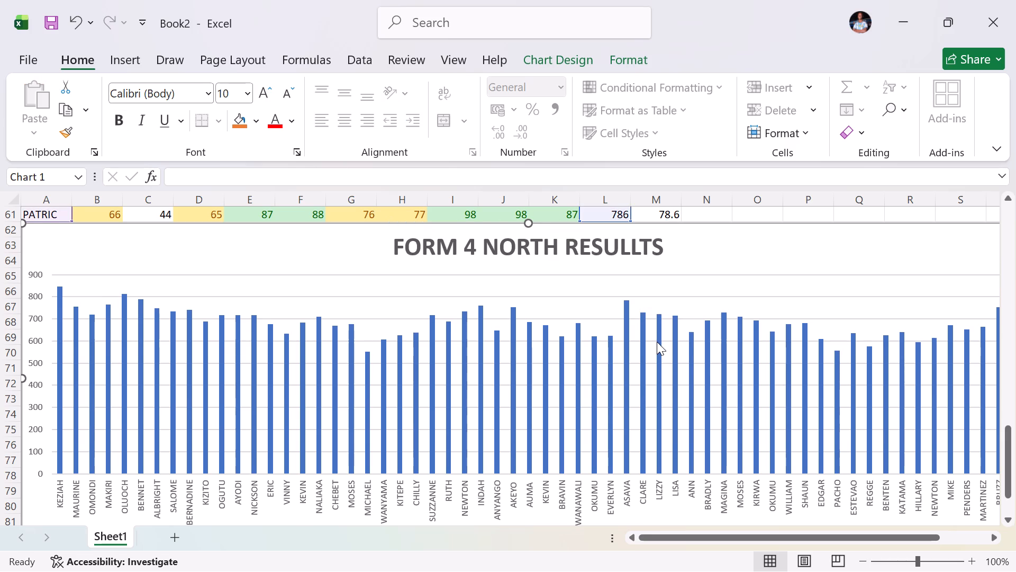
# Add data labels and axis titles to the column chart.
pyautogui.scroll(-2, 657, 342)
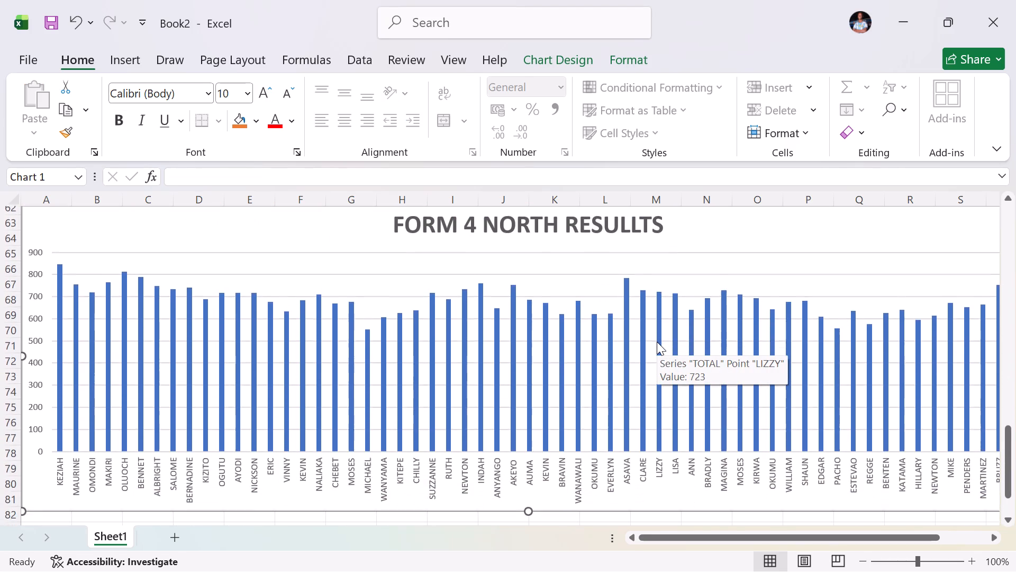
pyautogui.scroll(-1, 657, 342)
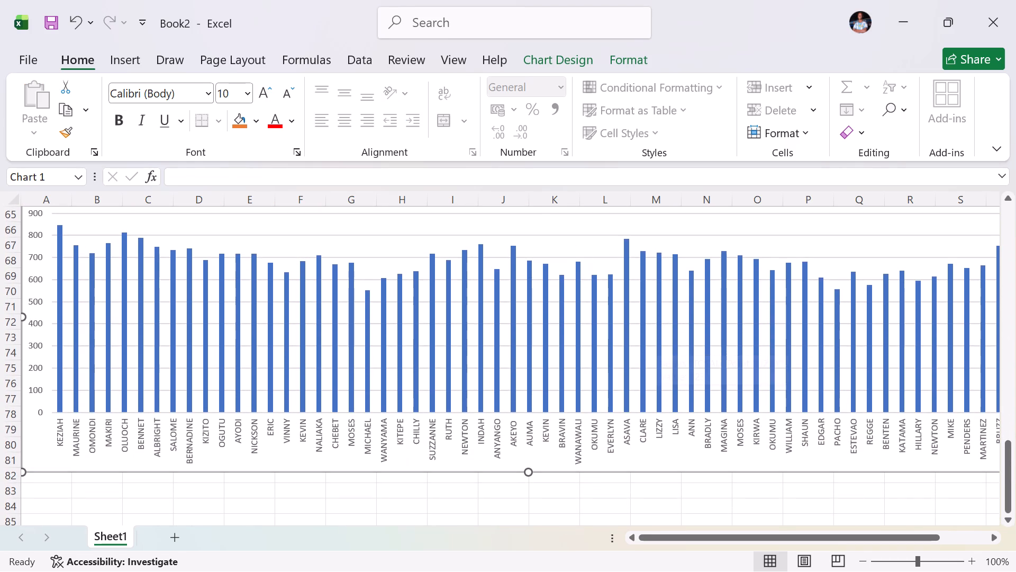
pyautogui.click(560, 243)
pyautogui.hscroll(-2, 538, 284)
pyautogui.scroll(1, 538, 284)
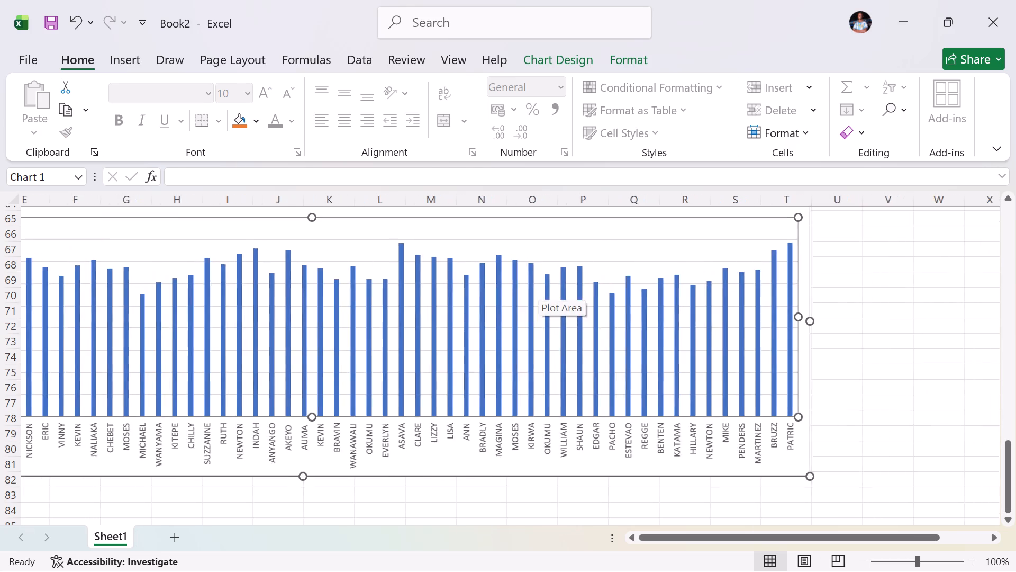
pyautogui.scroll(1, 538, 284)
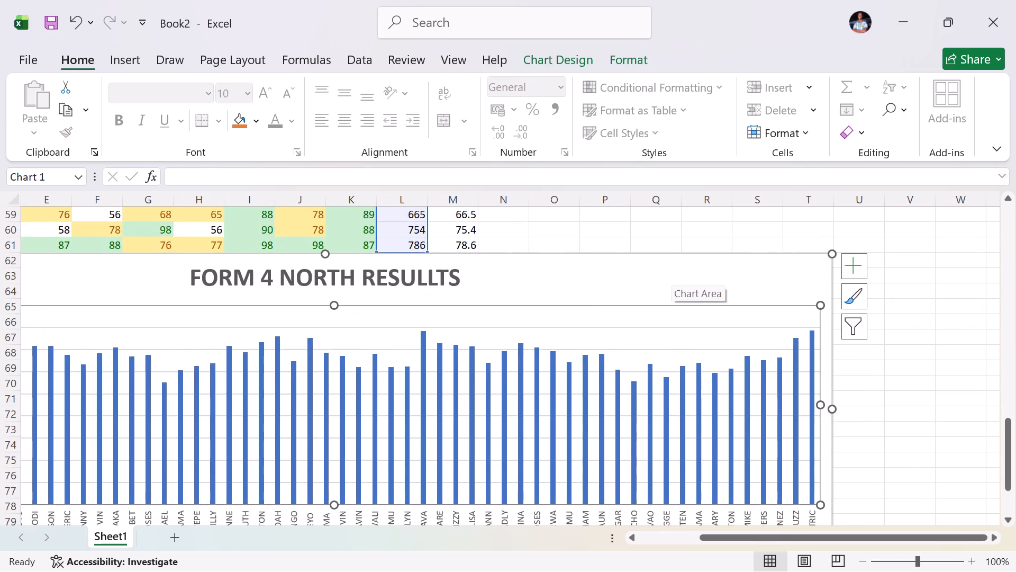
pyautogui.click(858, 267)
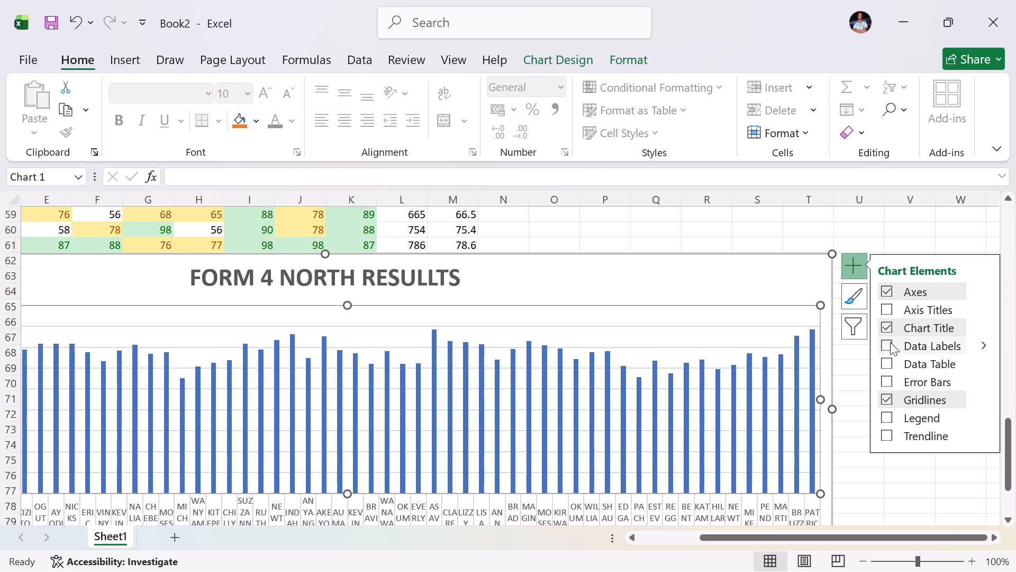
pyautogui.click(890, 342)
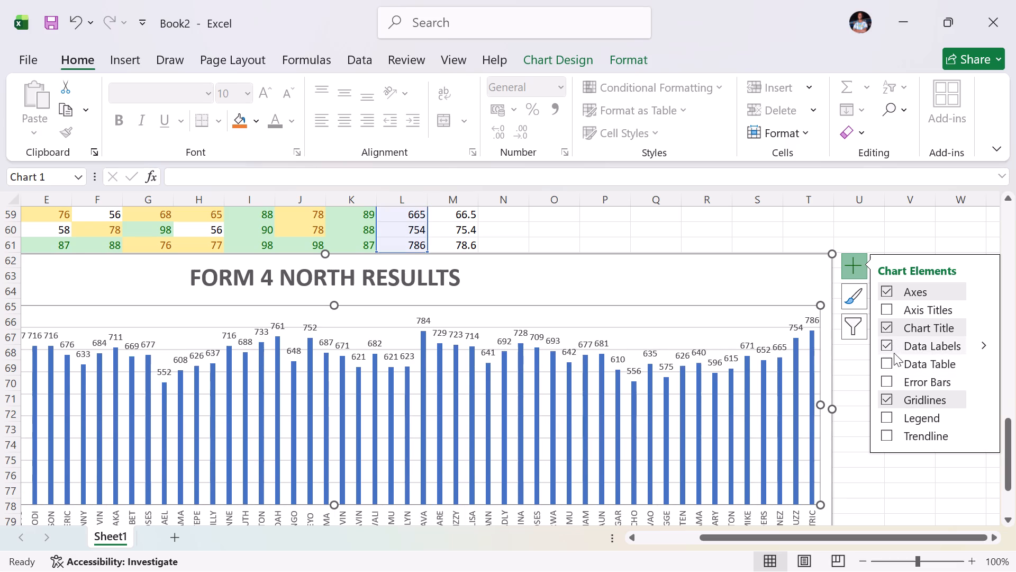
pyautogui.click(887, 310)
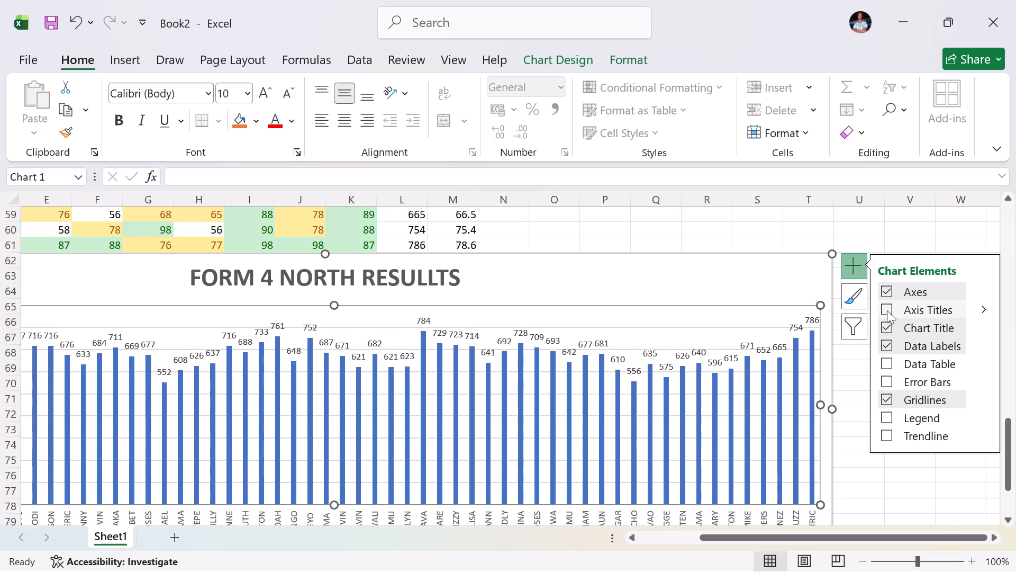
pyautogui.scroll(-1, 891, 352)
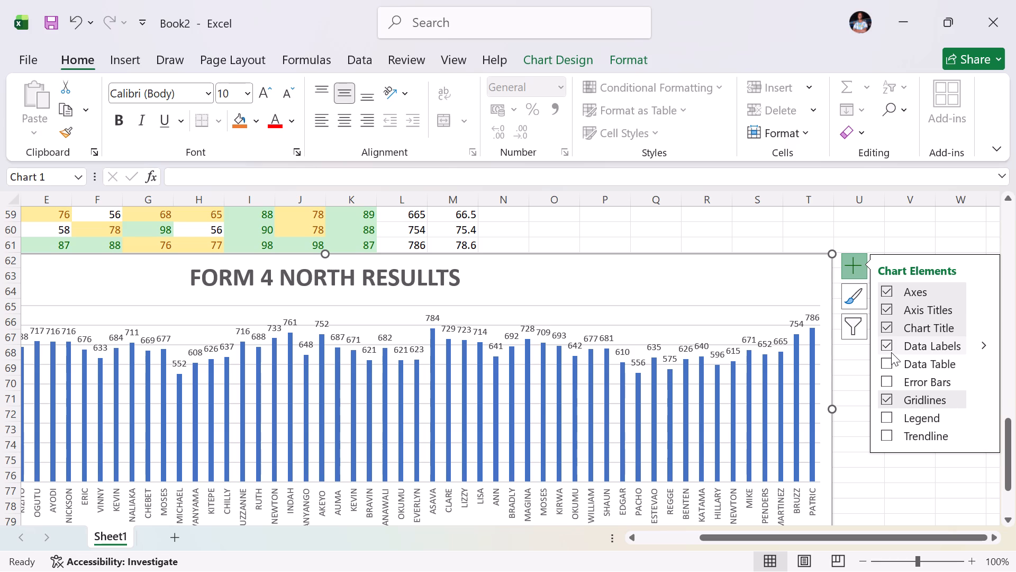
pyautogui.scroll(-1, 891, 352)
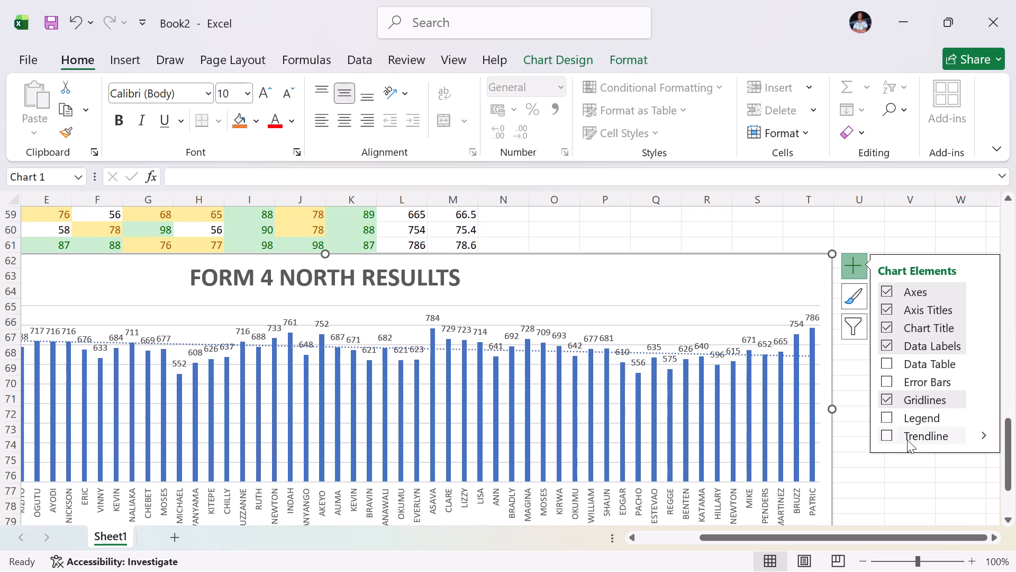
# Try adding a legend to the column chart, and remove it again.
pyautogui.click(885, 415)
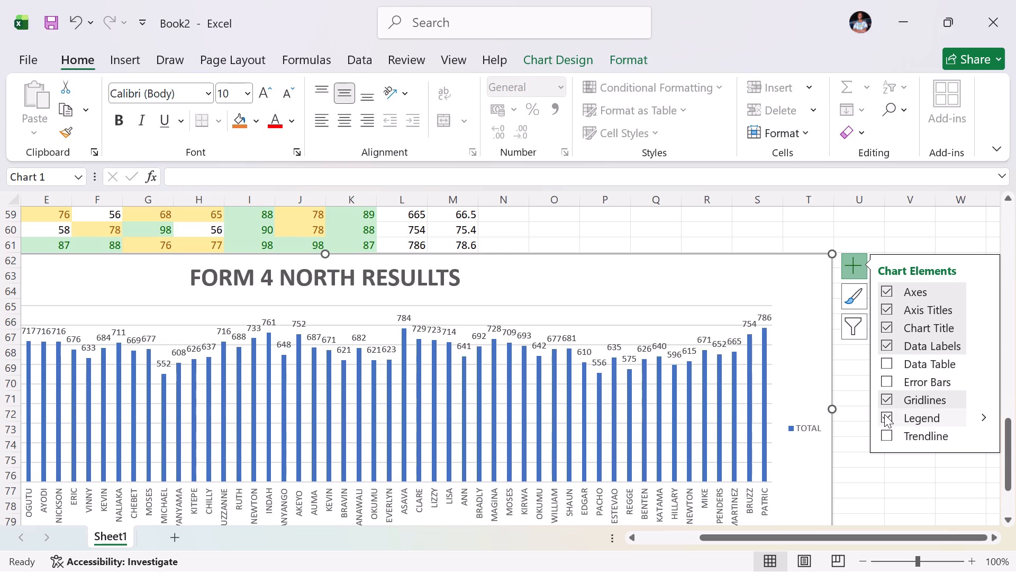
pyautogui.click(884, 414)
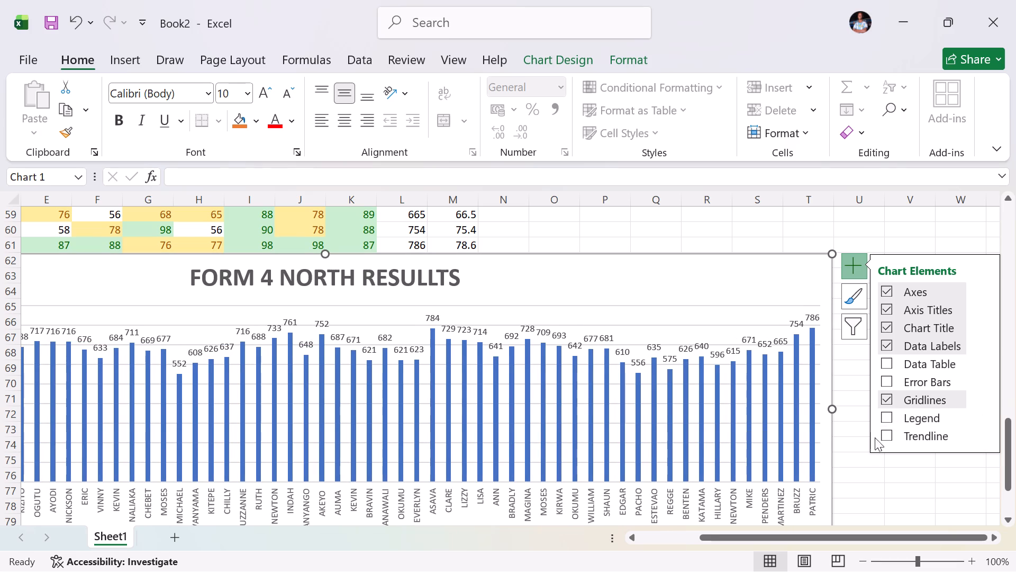
# Select the column chart and browse its available chart styles.
pyautogui.click(897, 475)
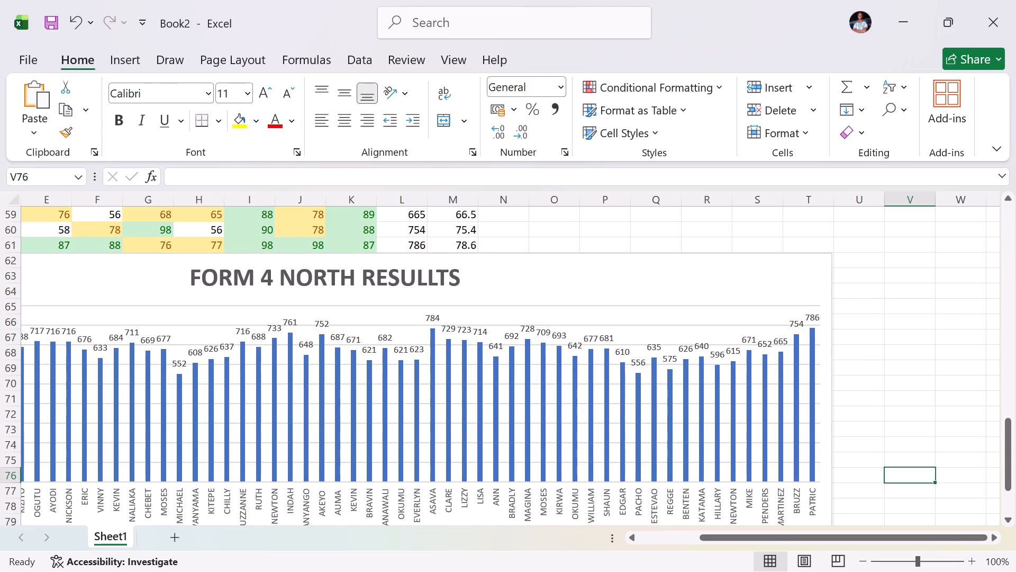
pyautogui.hscroll(1, 757, 304)
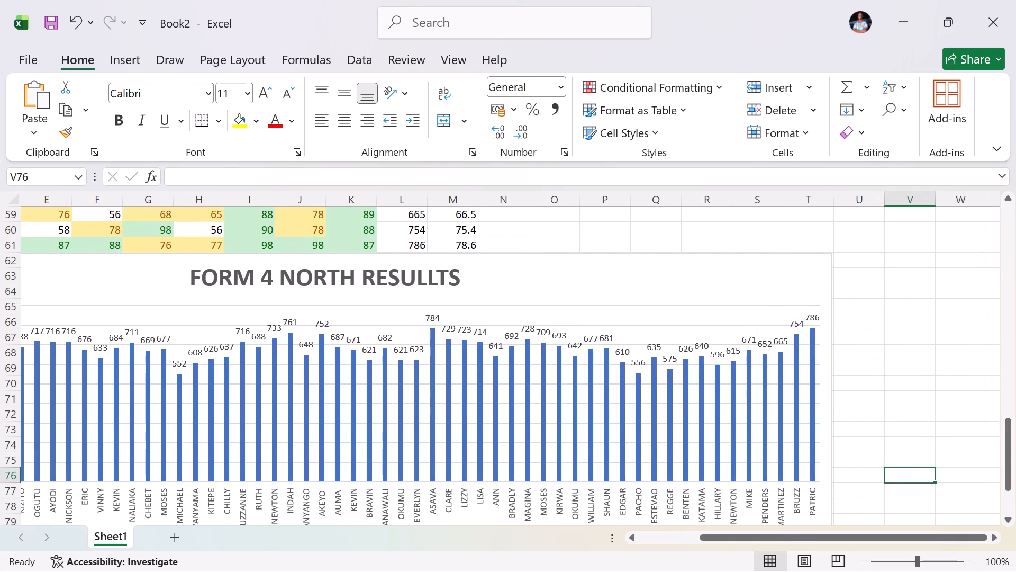
pyautogui.click(724, 281)
pyautogui.click(730, 318)
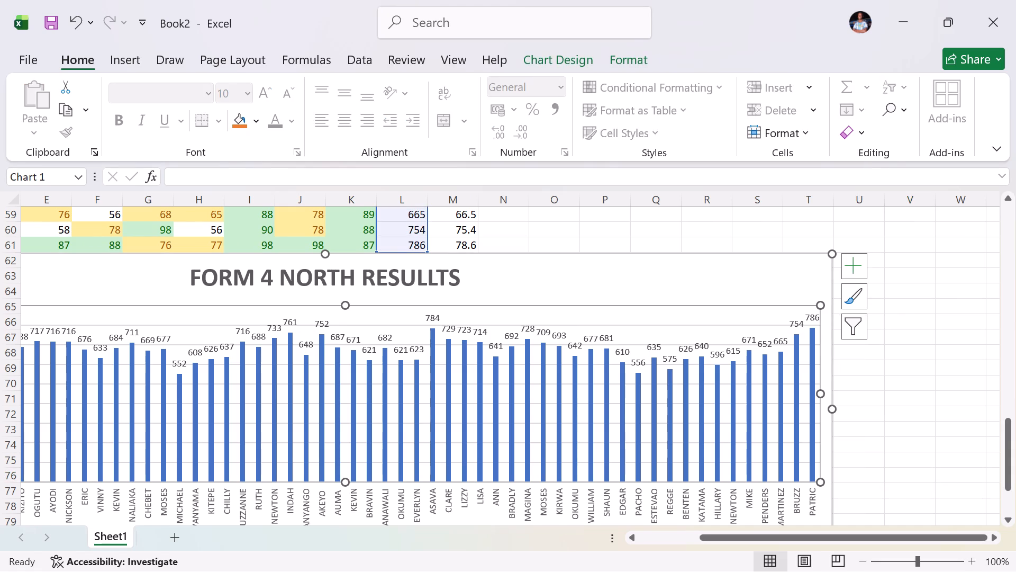
pyautogui.click(850, 293)
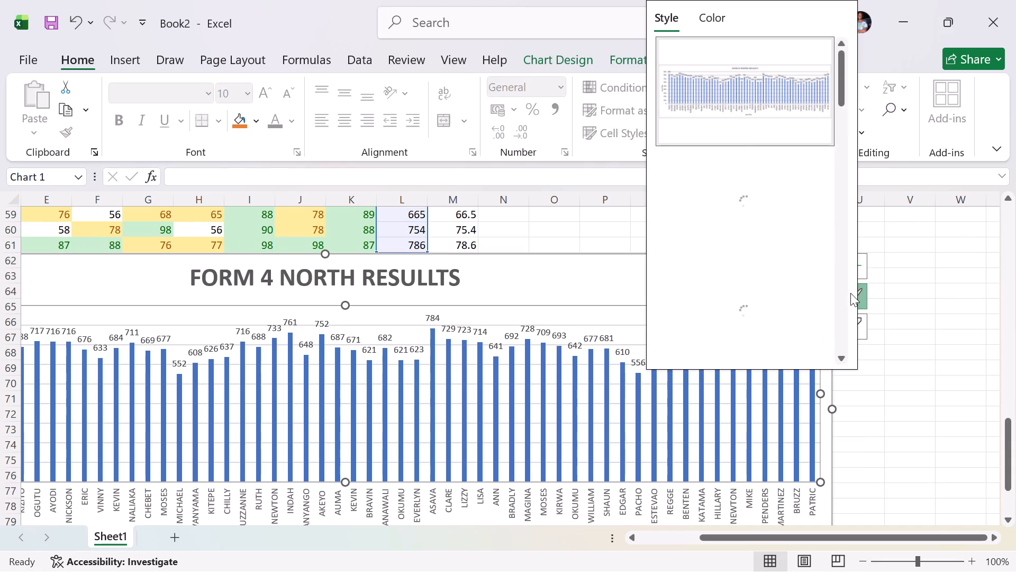
pyautogui.scroll(-2, 730, 299)
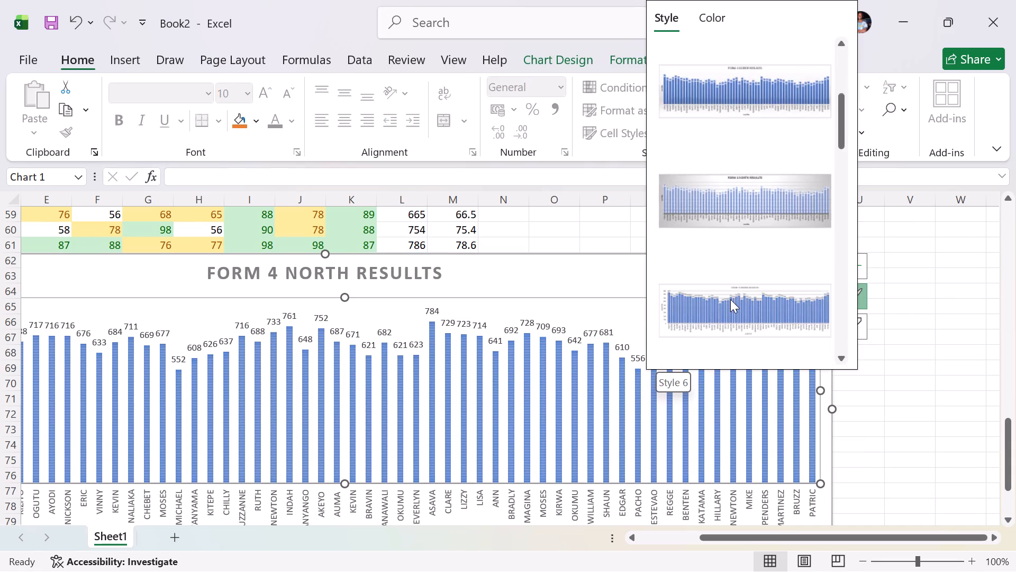
pyautogui.scroll(-3, 730, 299)
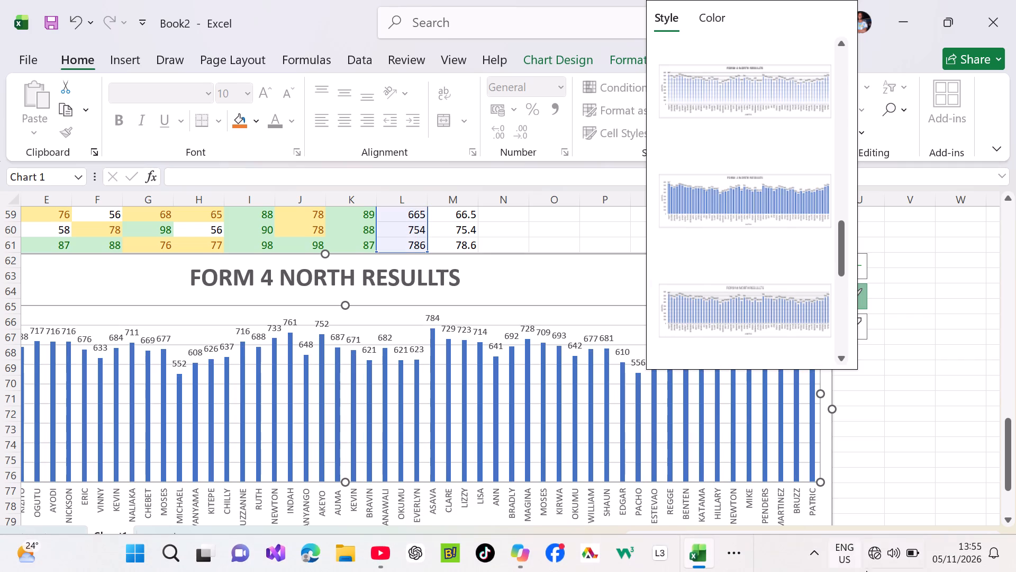
# Switch Wi-Fi off and on again, reconnect to the TUMAINI network, and return to the workbook.
pyautogui.click(877, 558)
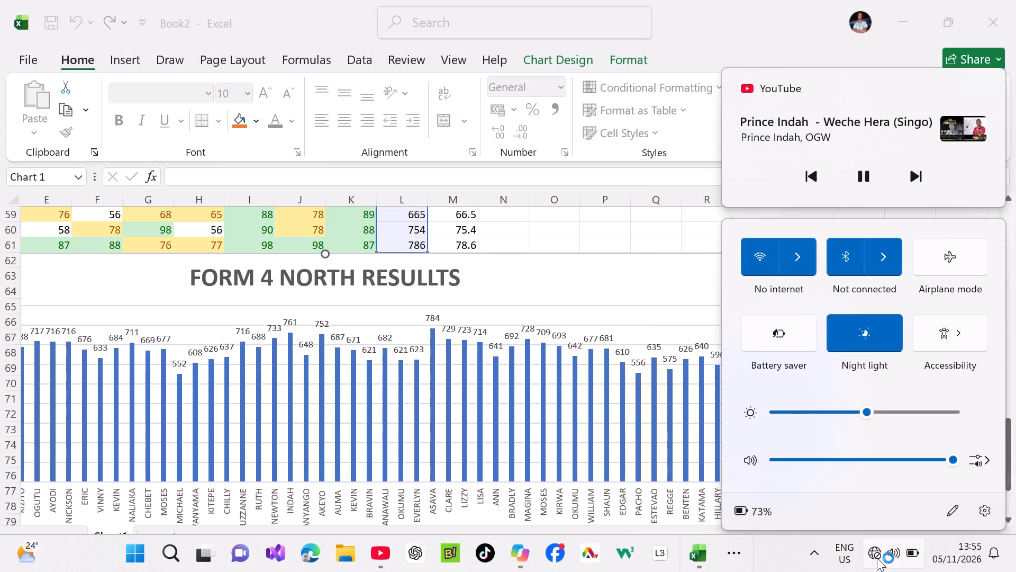
pyautogui.click(801, 252)
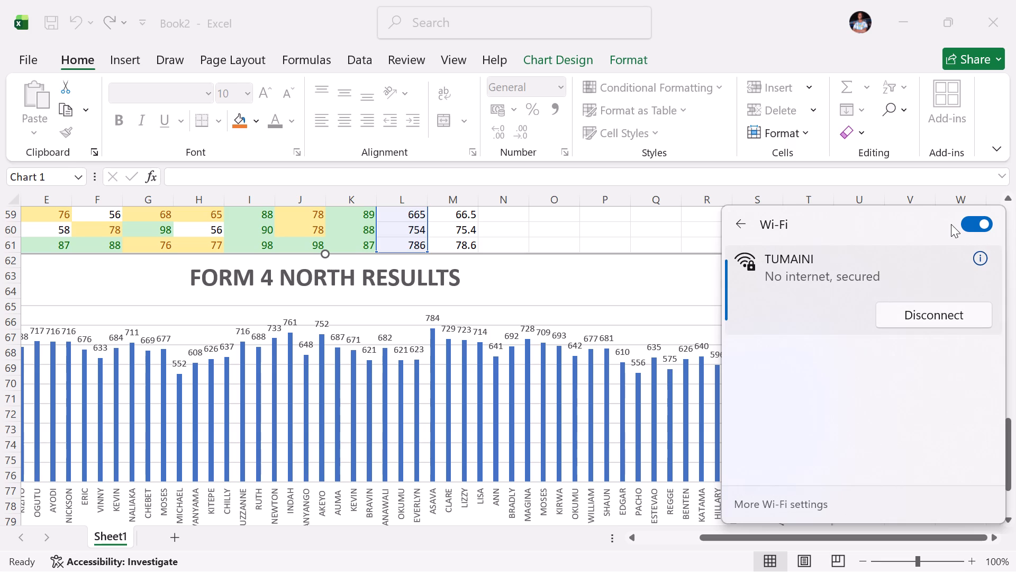
pyautogui.click(972, 221)
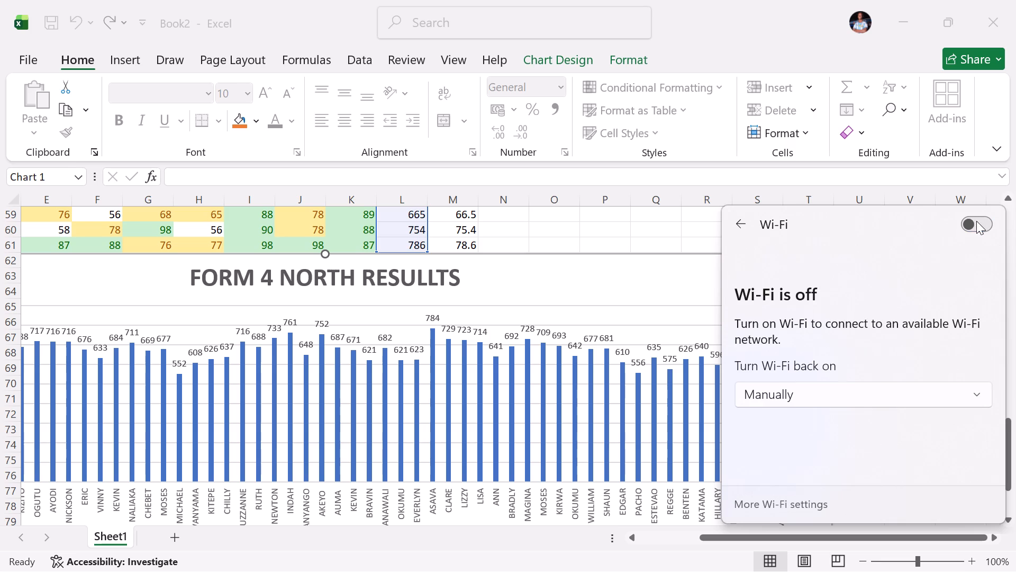
pyautogui.click(979, 221)
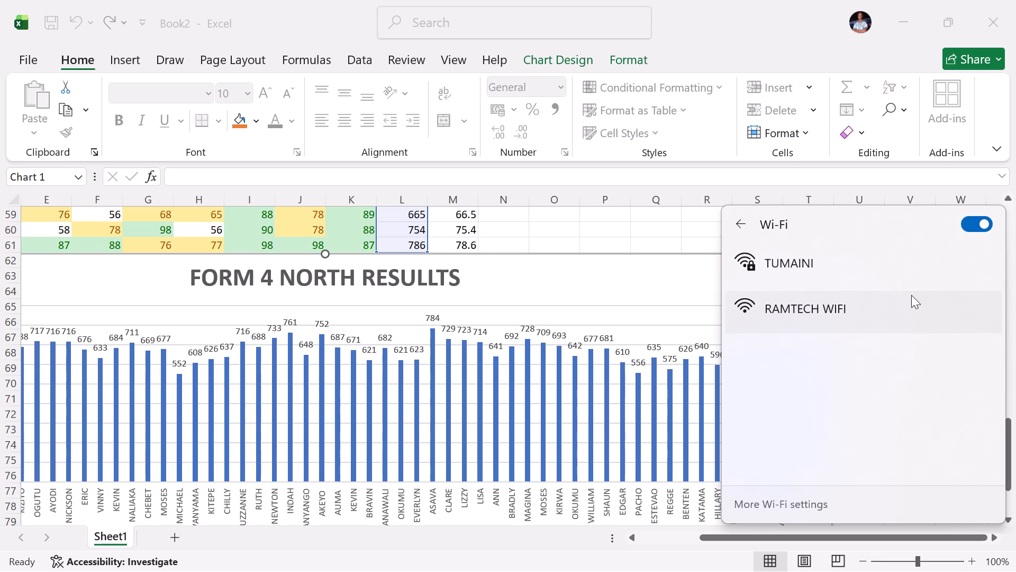
pyautogui.click(897, 253)
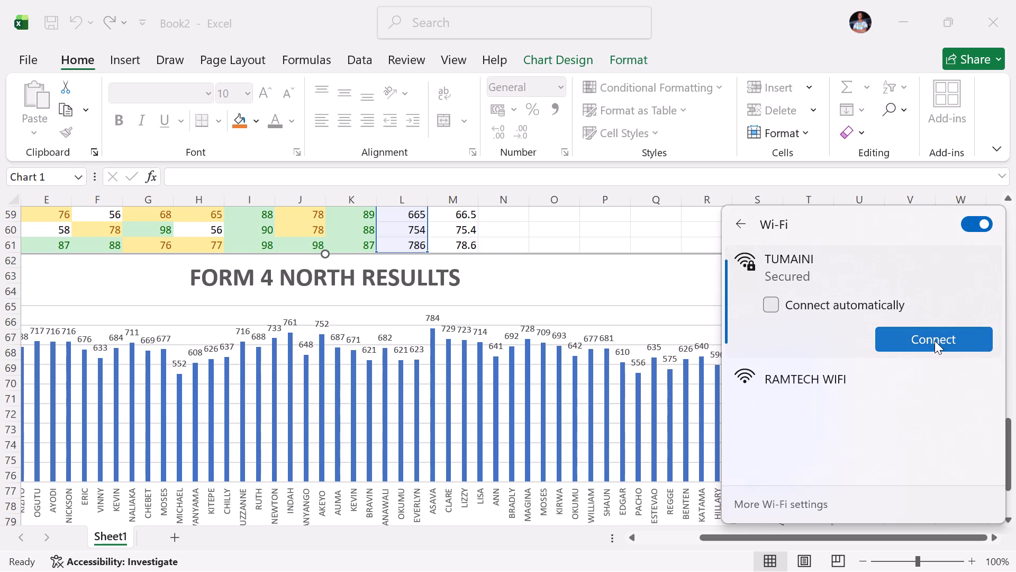
pyautogui.click(931, 336)
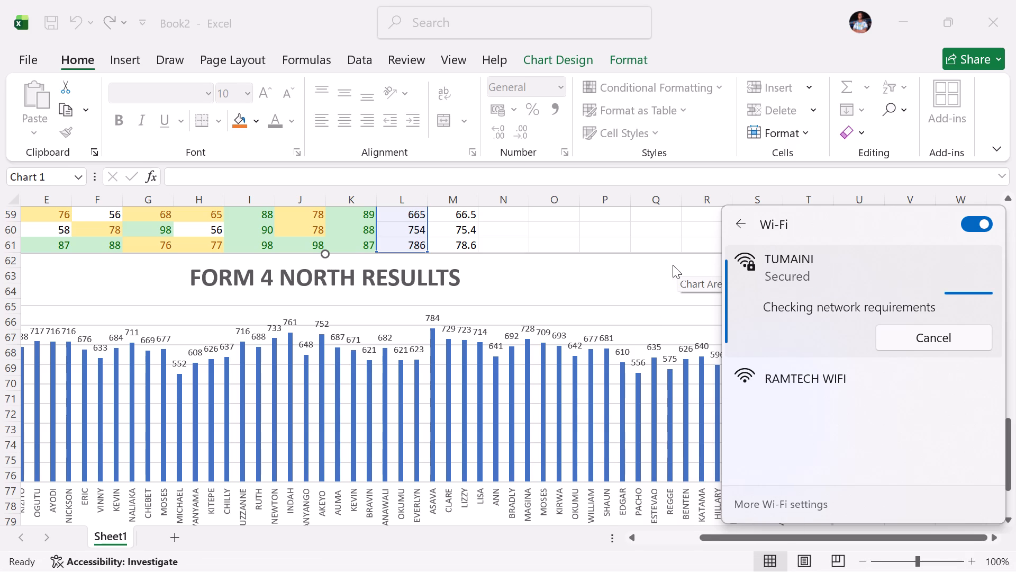
pyautogui.click(626, 268)
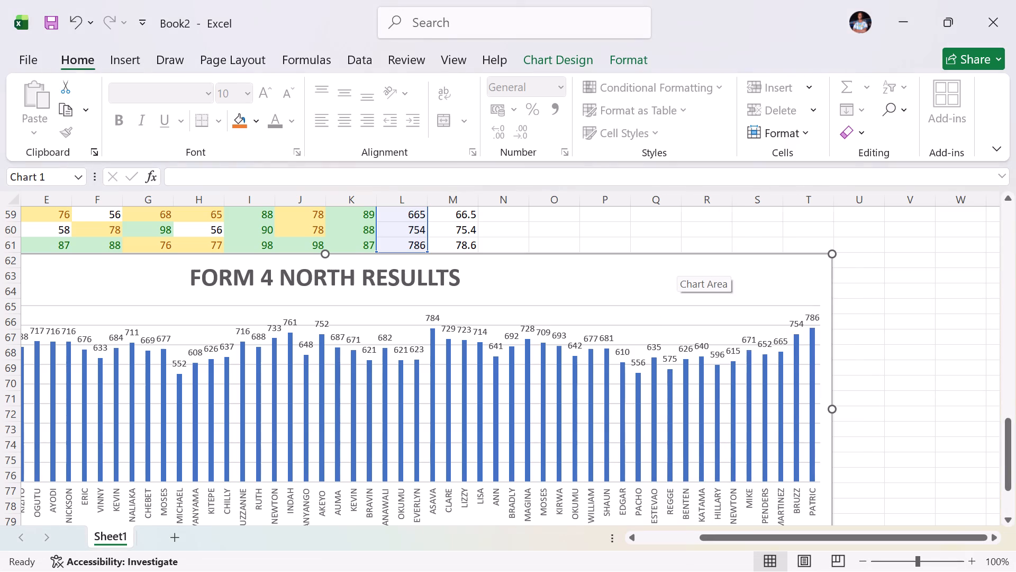
# Preview the remaining chart styles on the column chart, including the one with a solid blue background.
pyautogui.scroll(-1, 745, 227)
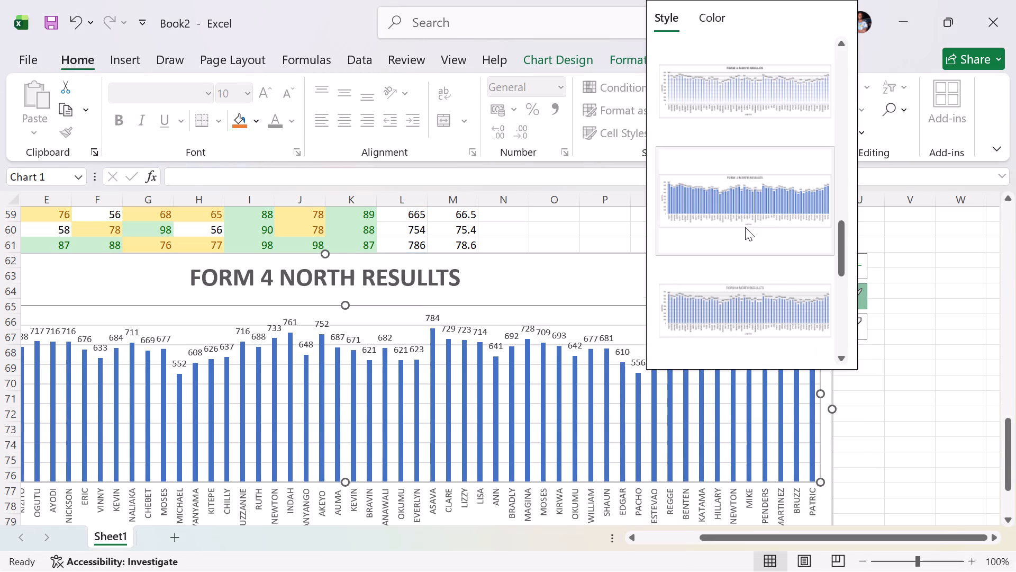
pyautogui.scroll(-1, 745, 227)
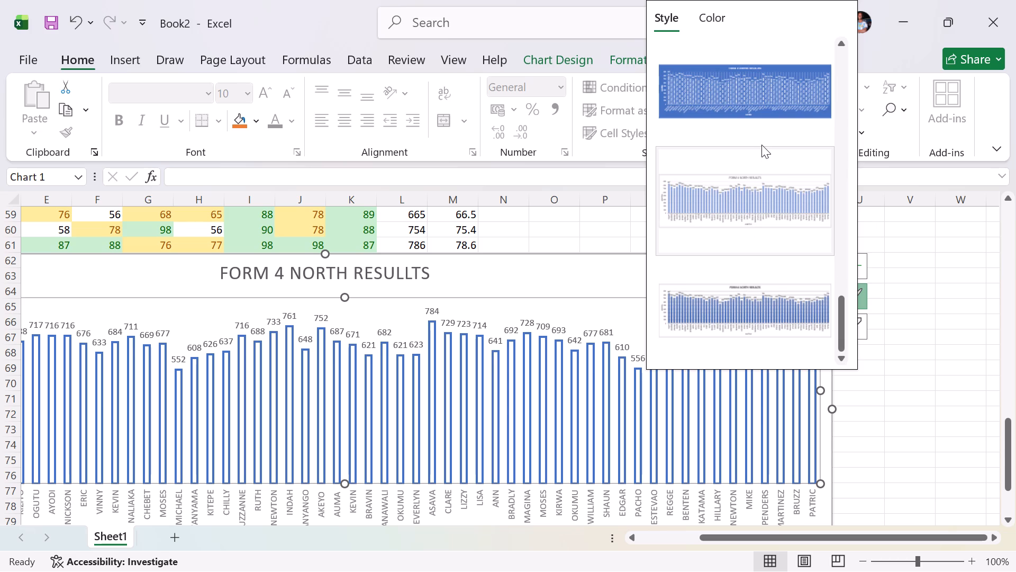
pyautogui.scroll(-4, 761, 145)
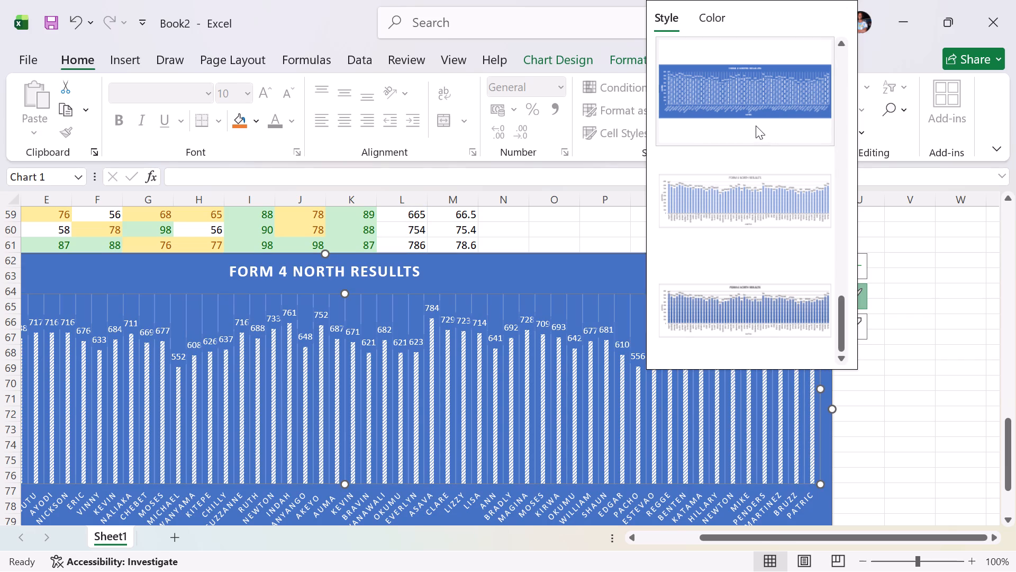
# Browse the chart styles and apply the dark gradient background style with blue columns to the FORM 4 NORTH RESULLTS chart.
pyautogui.scroll(-1, 756, 126)
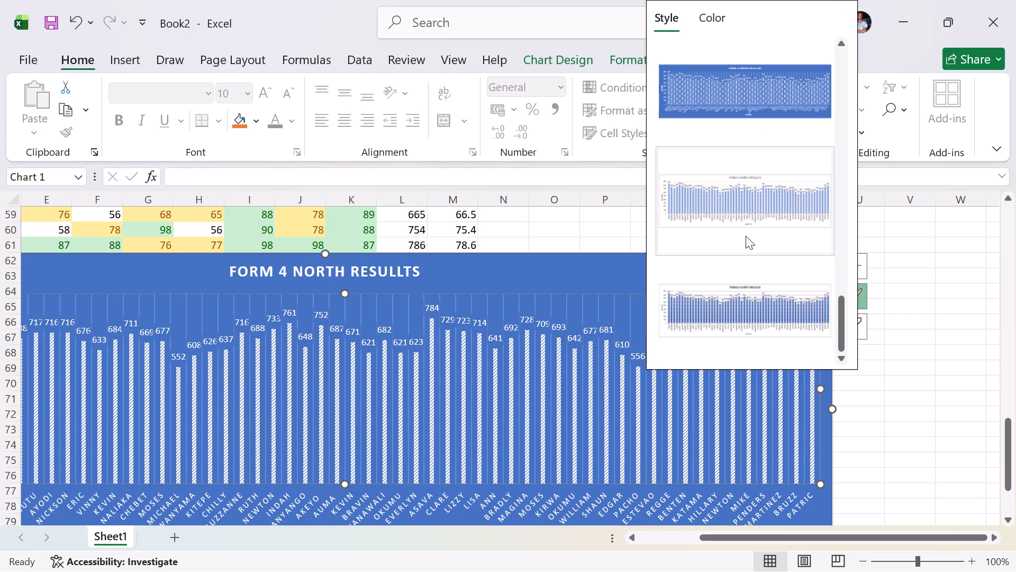
pyautogui.scroll(-1, 746, 236)
pyautogui.scroll(1, 746, 236)
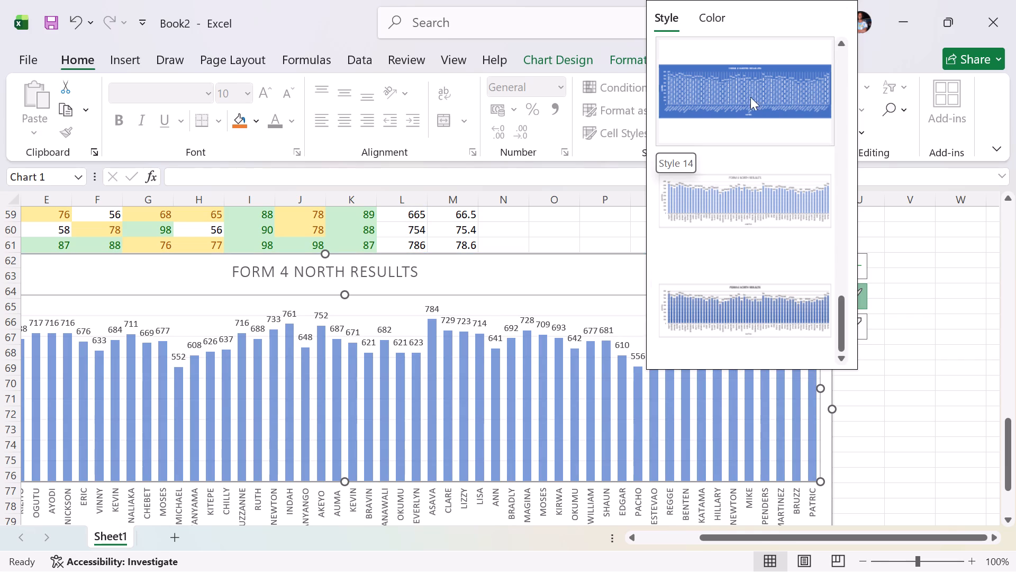
pyautogui.click(713, 17)
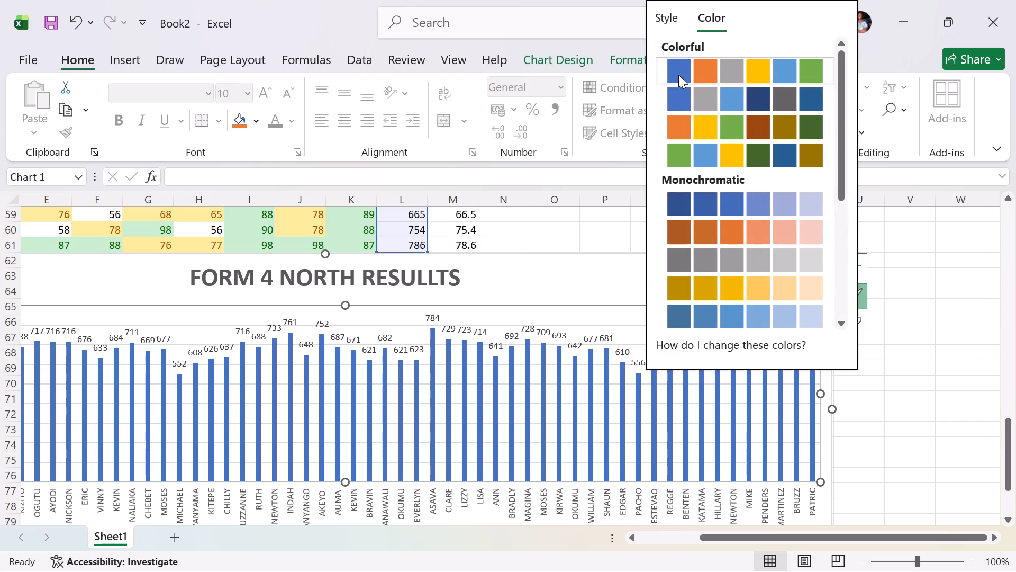
pyautogui.click(676, 23)
pyautogui.scroll(-3, 723, 187)
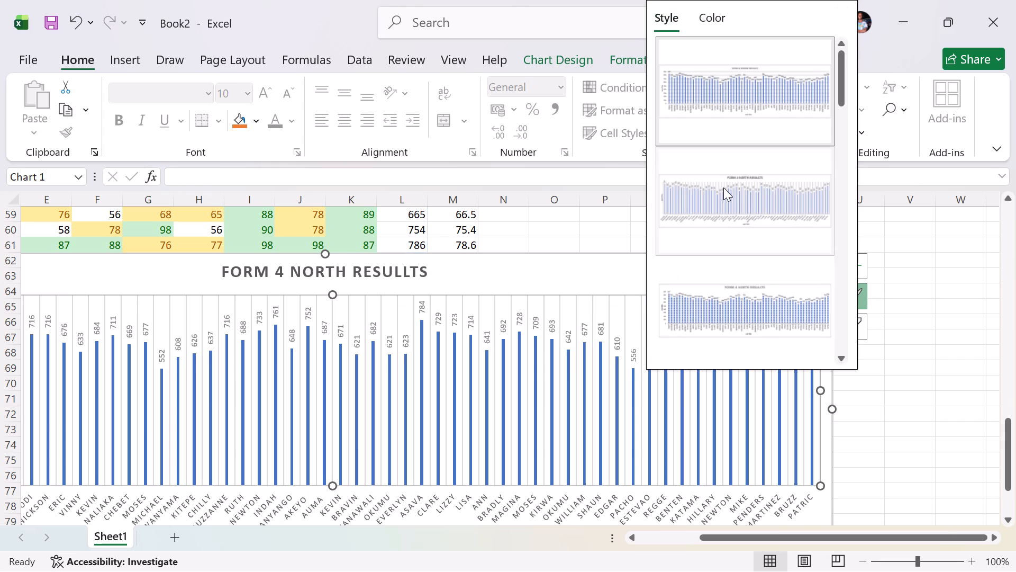
pyautogui.scroll(-2, 723, 187)
pyautogui.scroll(1, 723, 187)
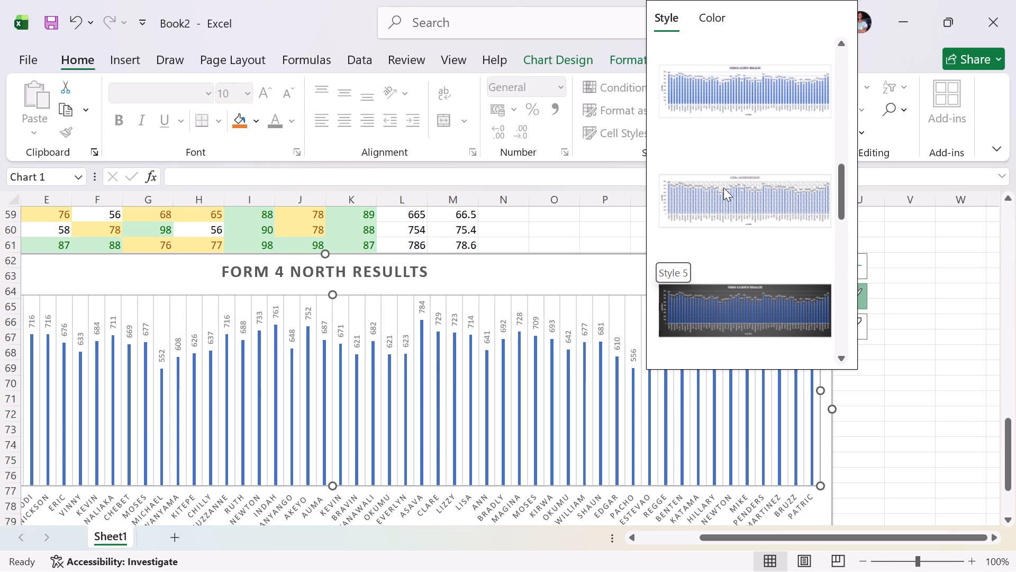
pyautogui.click(729, 299)
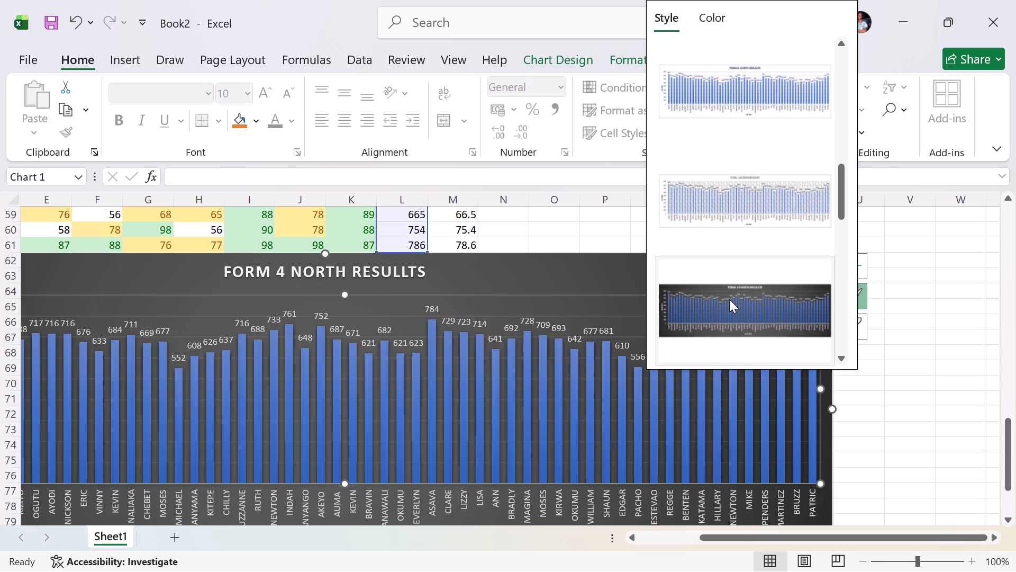
# Apply Colorful Palette 2 to the column chart and deselect the chart.
pyautogui.click(713, 14)
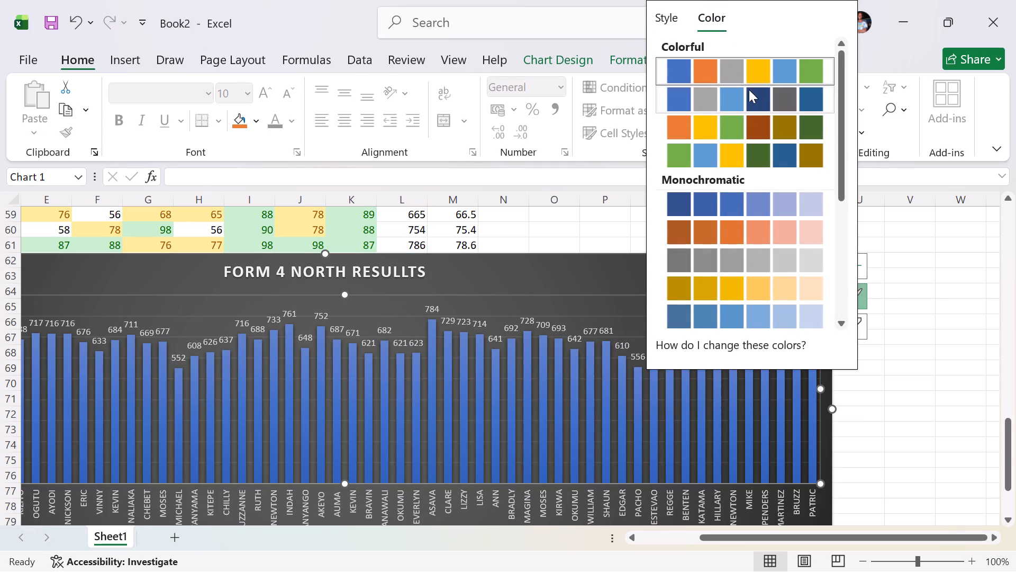
pyautogui.click(706, 100)
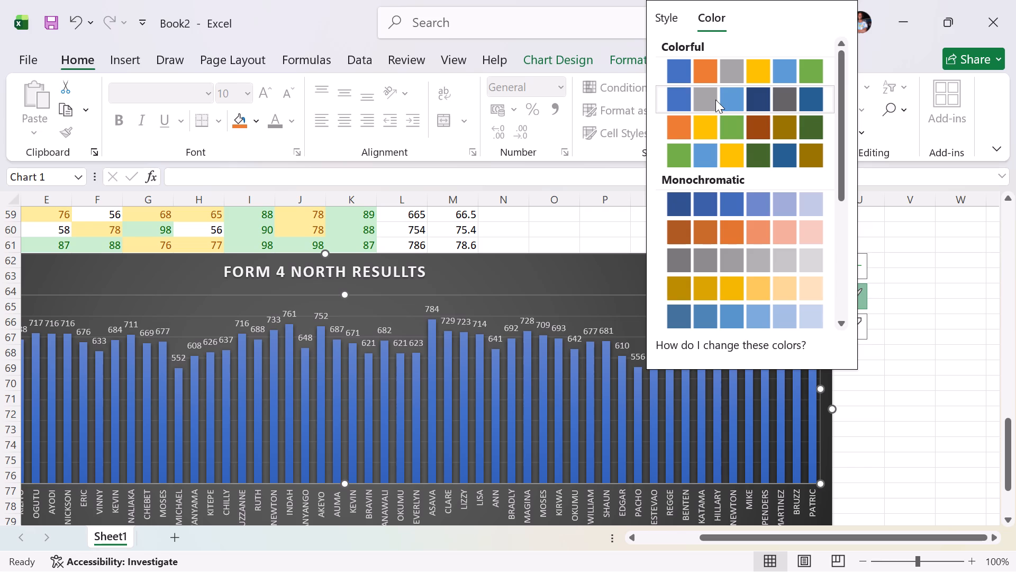
pyautogui.click(681, 100)
pyautogui.click(933, 374)
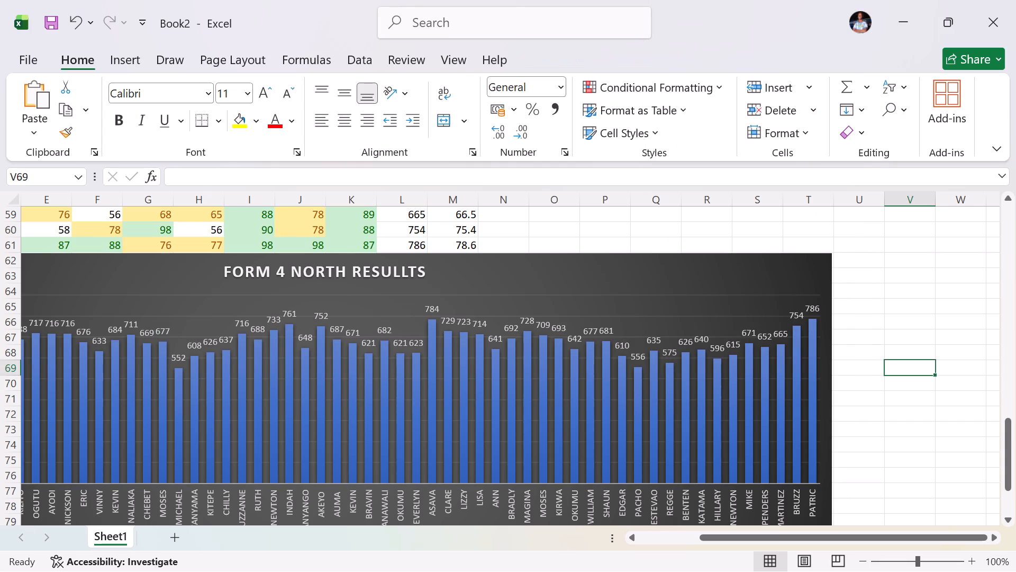
pyautogui.click(706, 233)
pyautogui.click(812, 238)
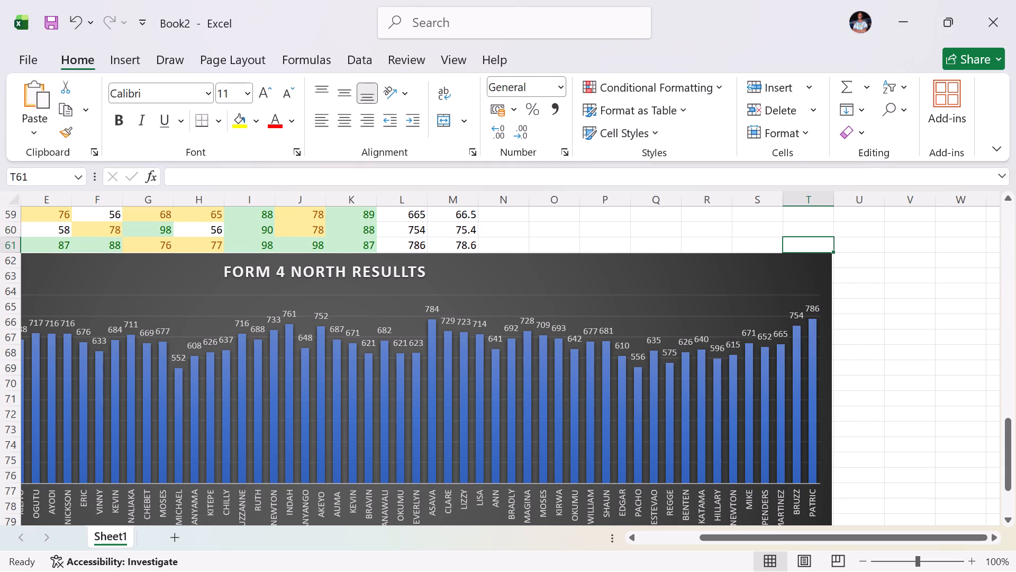
# Sort the student rows, from the NAME through TOTAL columns, by TOTAL cell values from Largest to Smallest, treating row 1 as headers.
pyautogui.hscroll(1, 760, 348)
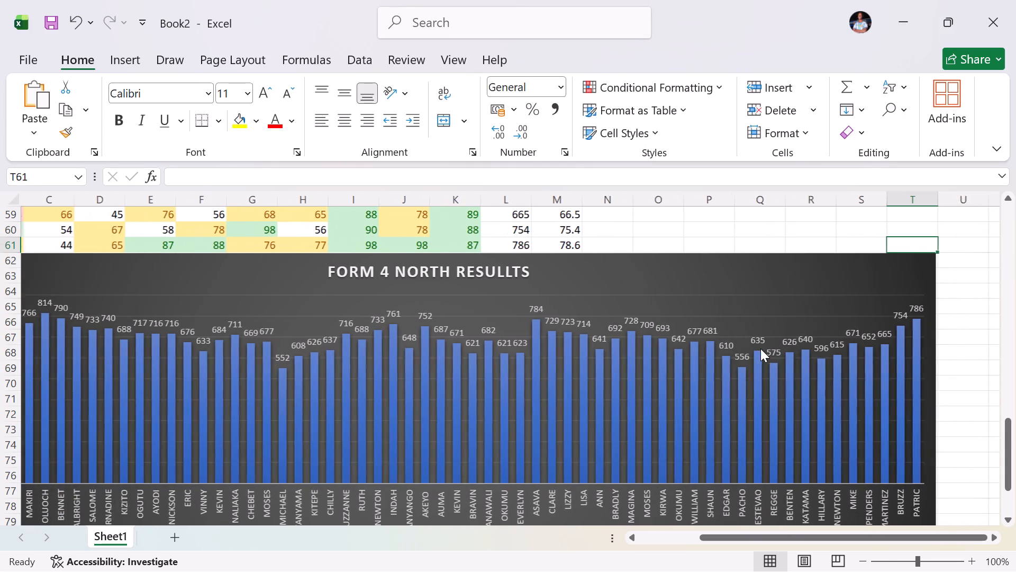
pyautogui.hscroll(2, 760, 348)
pyautogui.scroll(4, 760, 348)
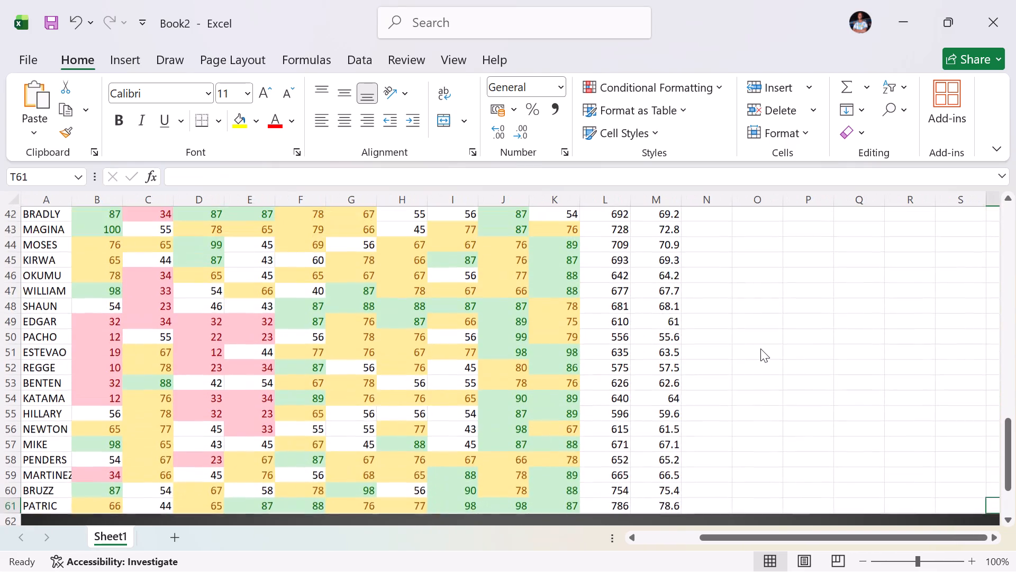
pyautogui.scroll(5, 760, 348)
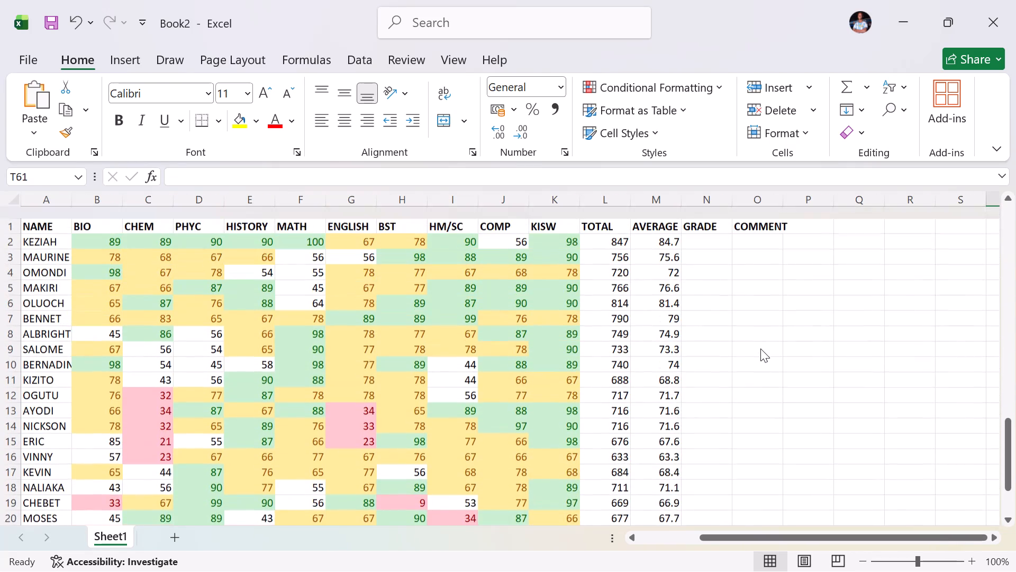
pyautogui.scroll(1, 760, 348)
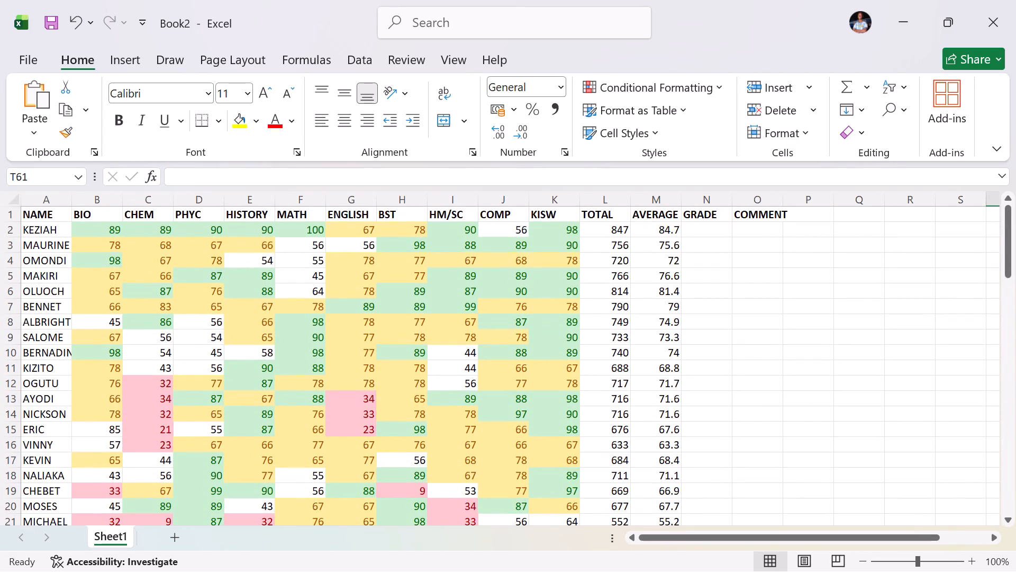
pyautogui.moveTo(41, 211); pyautogui.dragTo(437, 530)
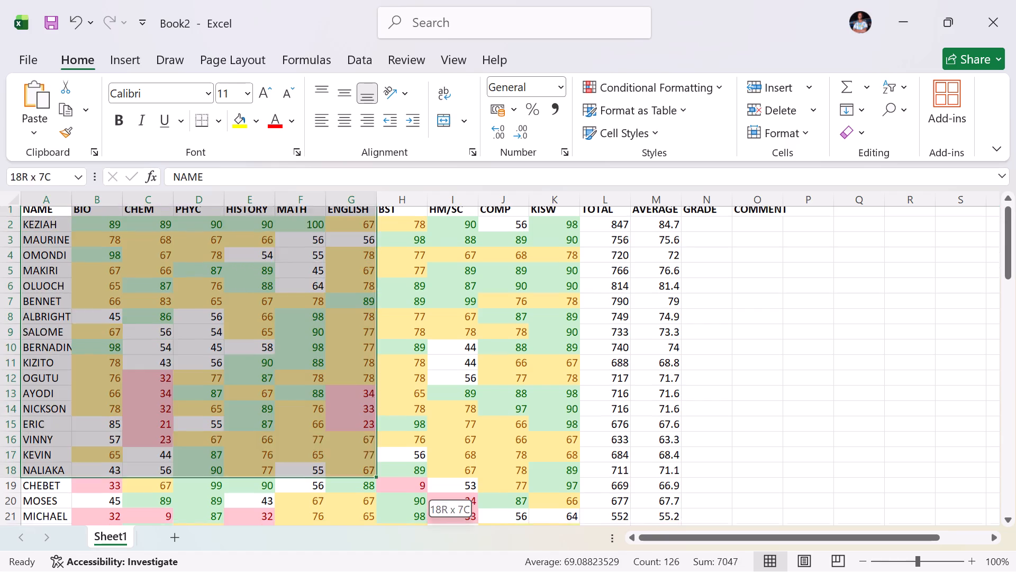
pyautogui.moveTo(437, 530); pyautogui.dragTo(623, 557)
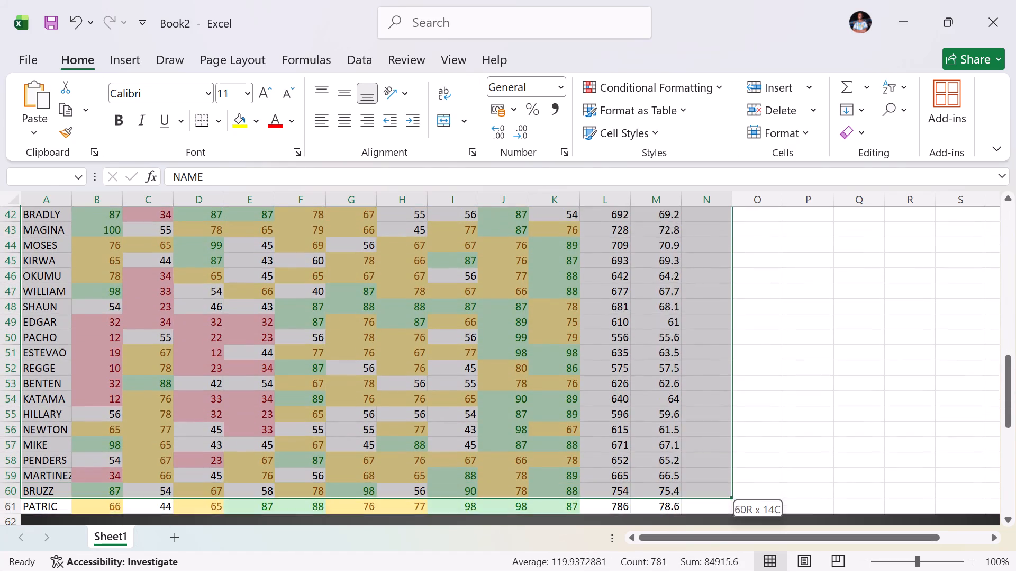
pyautogui.moveTo(623, 557); pyautogui.dragTo(619, 455)
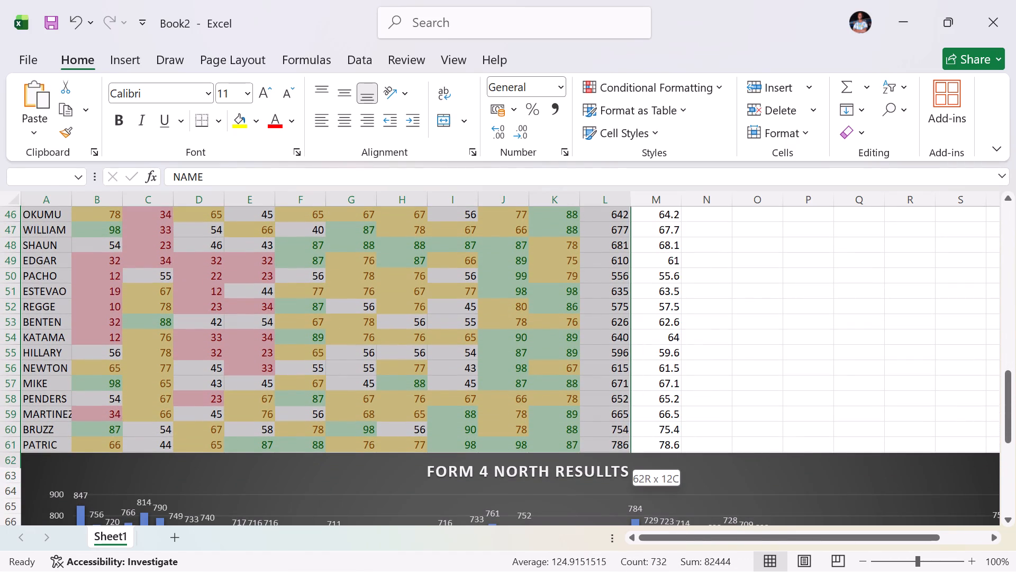
pyautogui.moveTo(619, 455); pyautogui.dragTo(620, 455)
pyautogui.moveTo(620, 455); pyautogui.dragTo(621, 454)
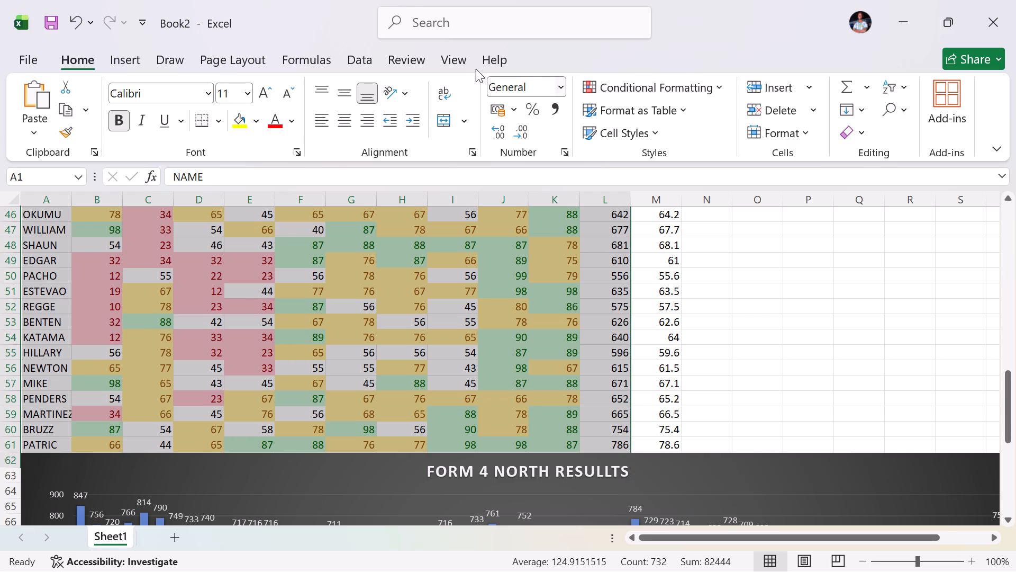
pyautogui.click(497, 13)
pyautogui.click(468, 19)
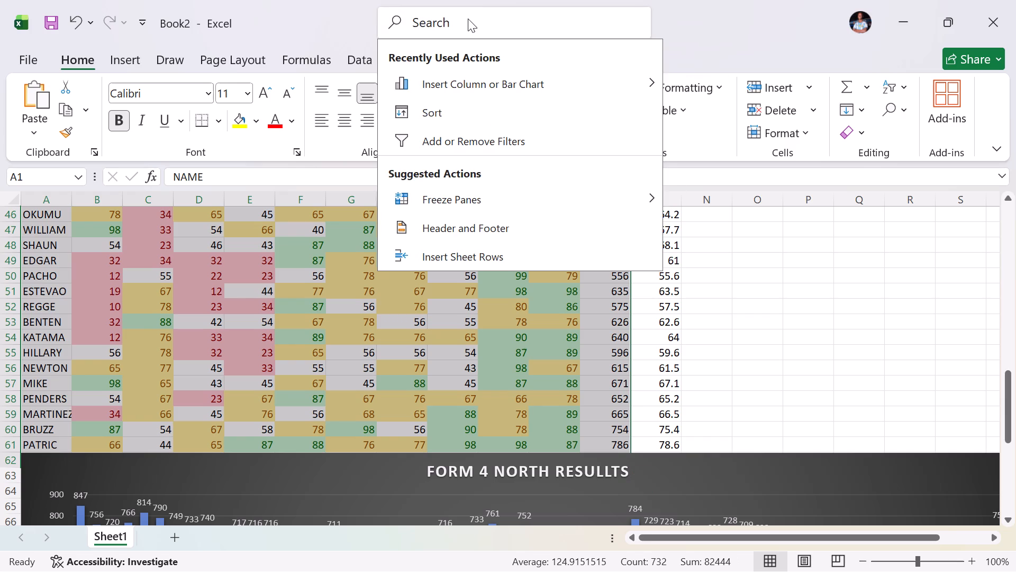
pyautogui.click(440, 103)
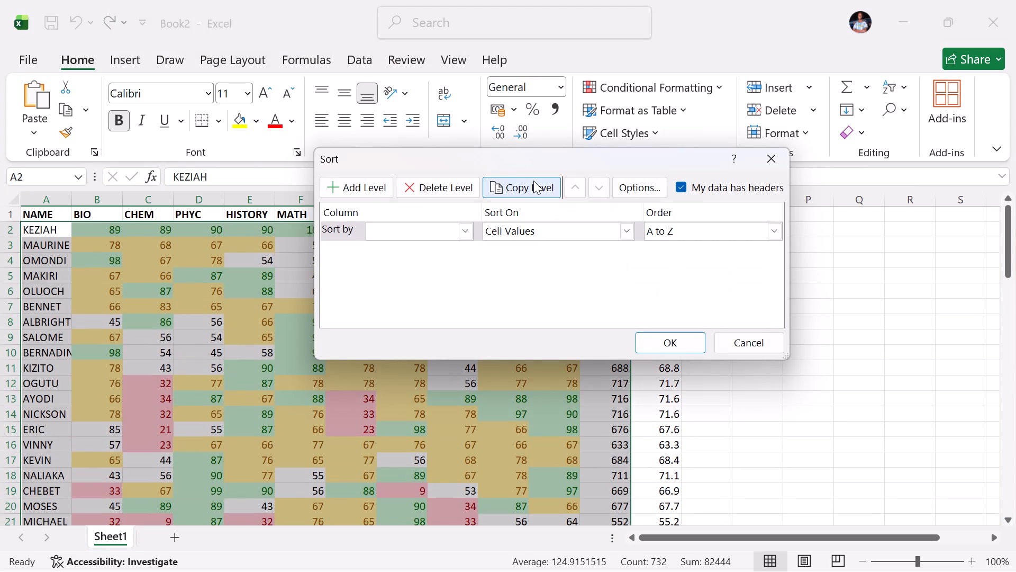
pyautogui.click(466, 229)
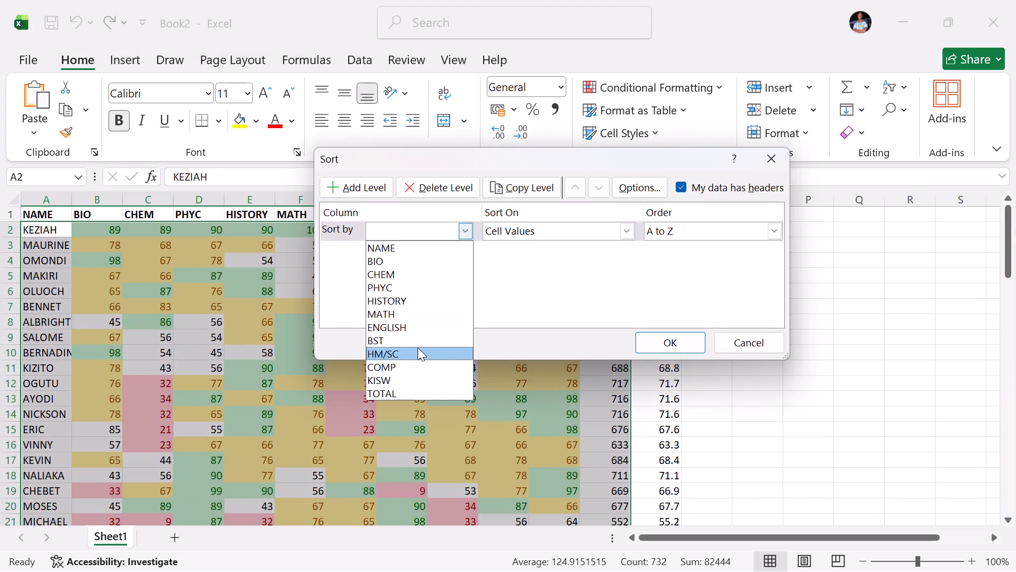
pyautogui.scroll(-1, 418, 347)
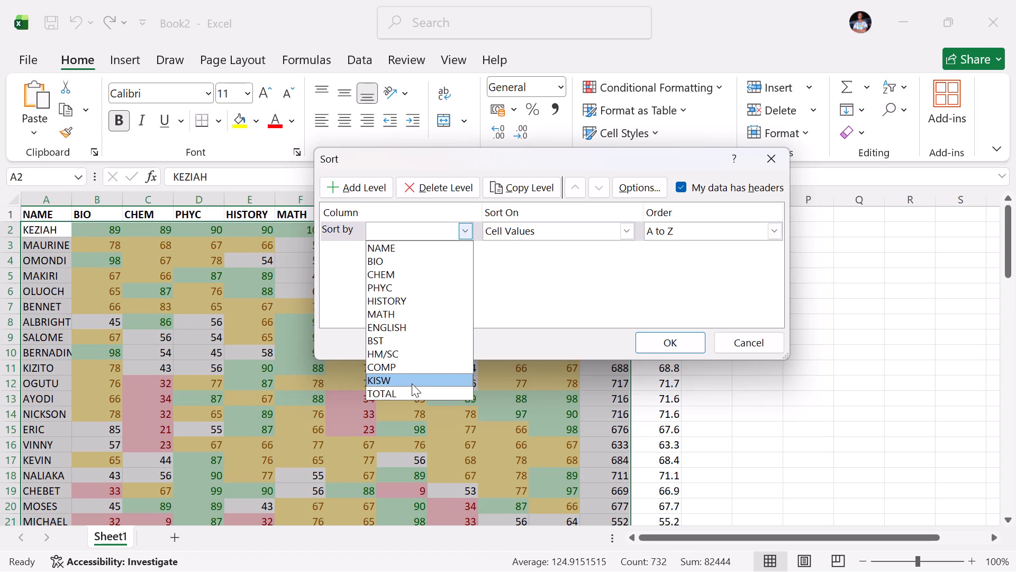
pyautogui.click(411, 391)
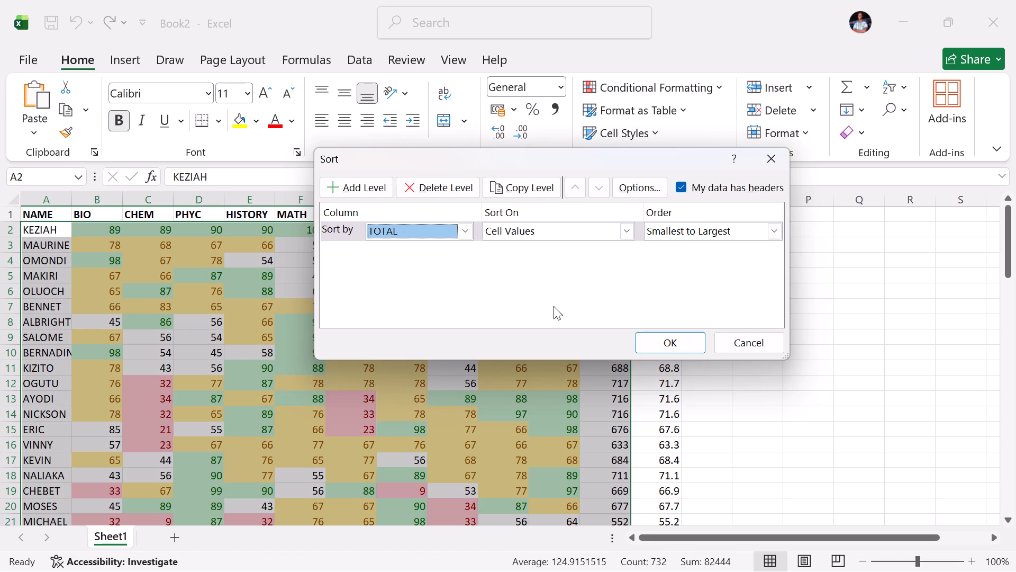
pyautogui.click(773, 225)
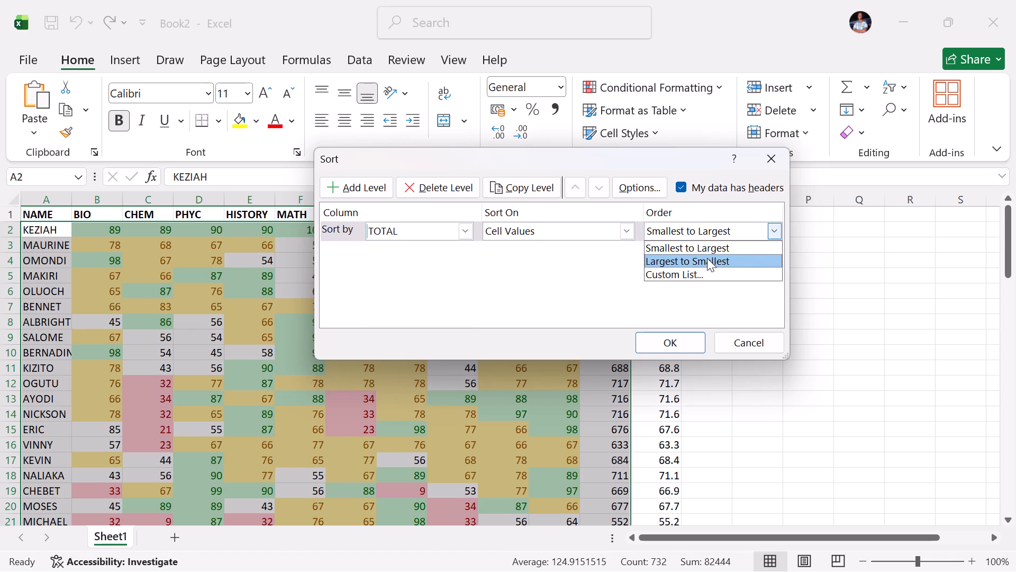
pyautogui.click(707, 258)
pyautogui.click(625, 228)
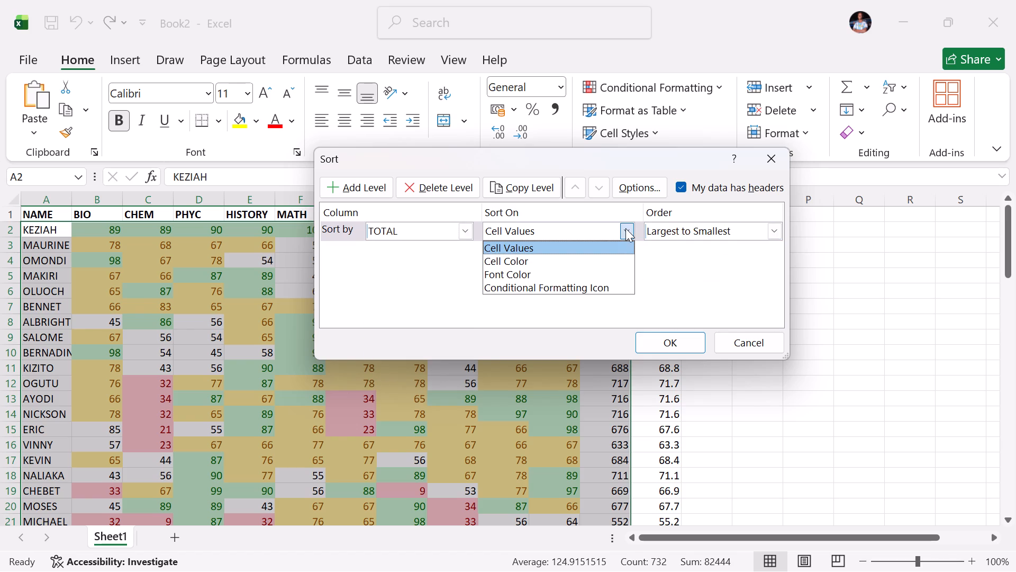
pyautogui.click(625, 228)
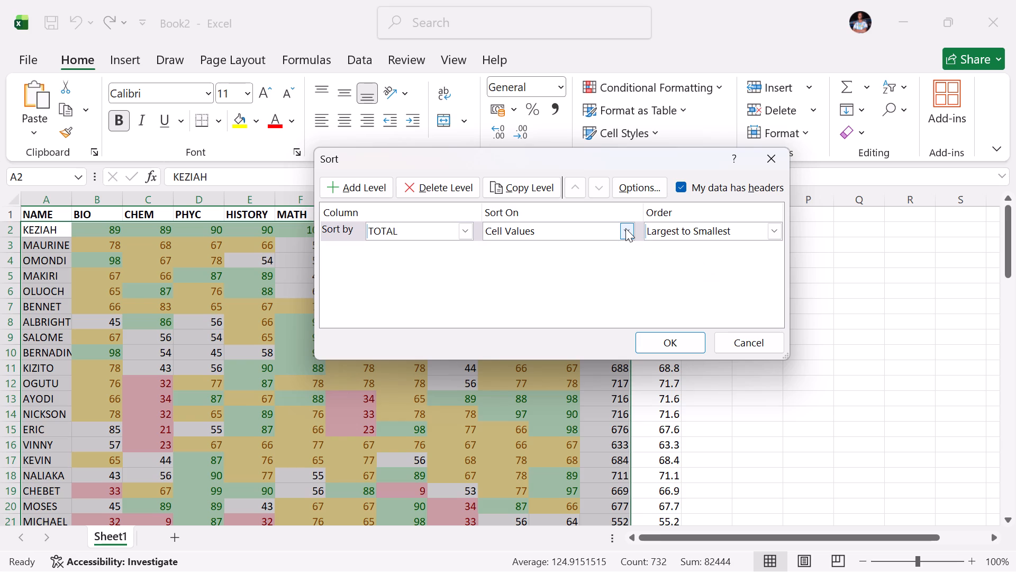
pyautogui.click(674, 337)
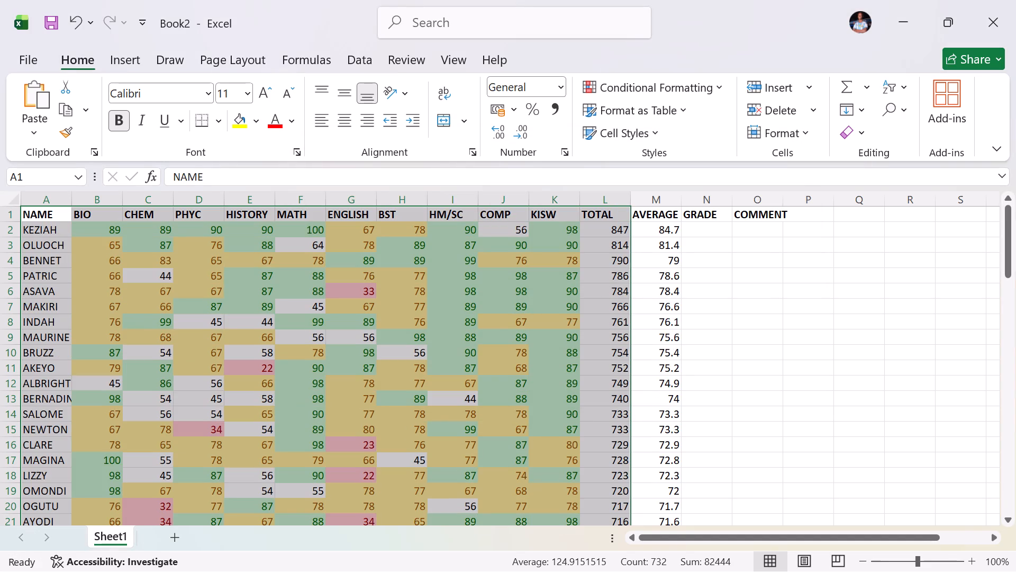
pyautogui.click(786, 303)
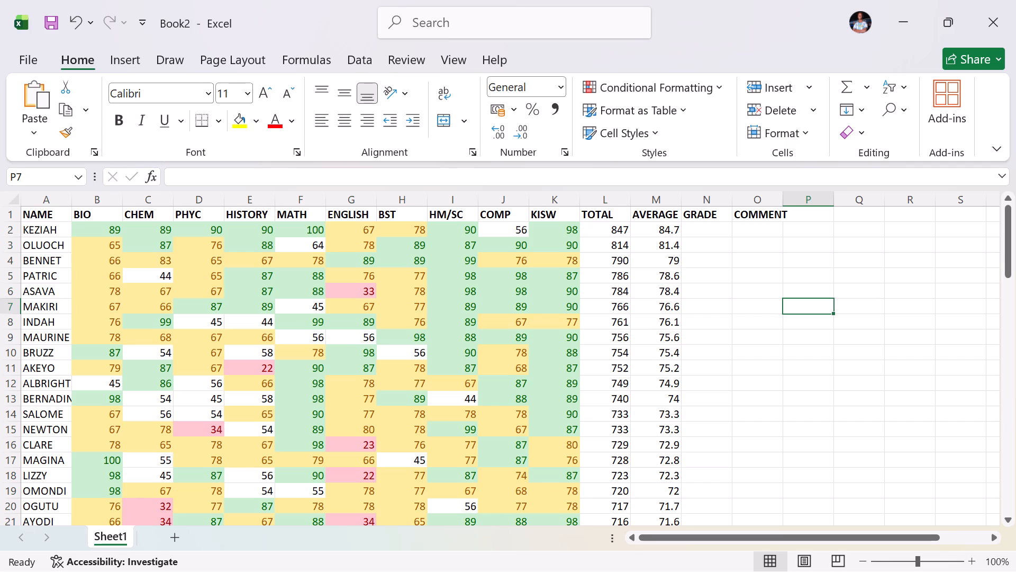
# Replace the COMMENT heading in cell O1 with RANK.
pyautogui.click(768, 216)
pyautogui.press('BackSpace')
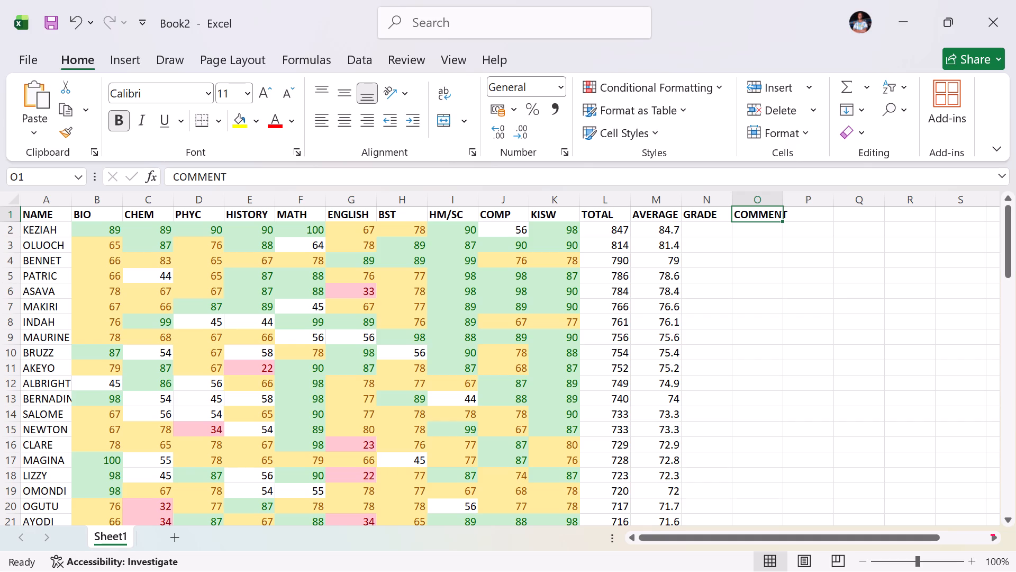
pyautogui.press('BackSpace')
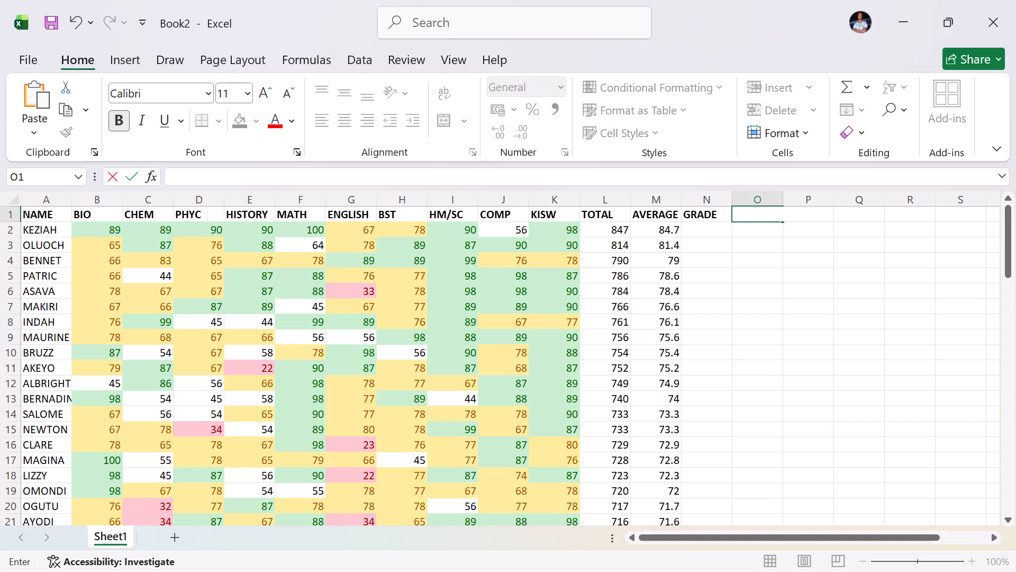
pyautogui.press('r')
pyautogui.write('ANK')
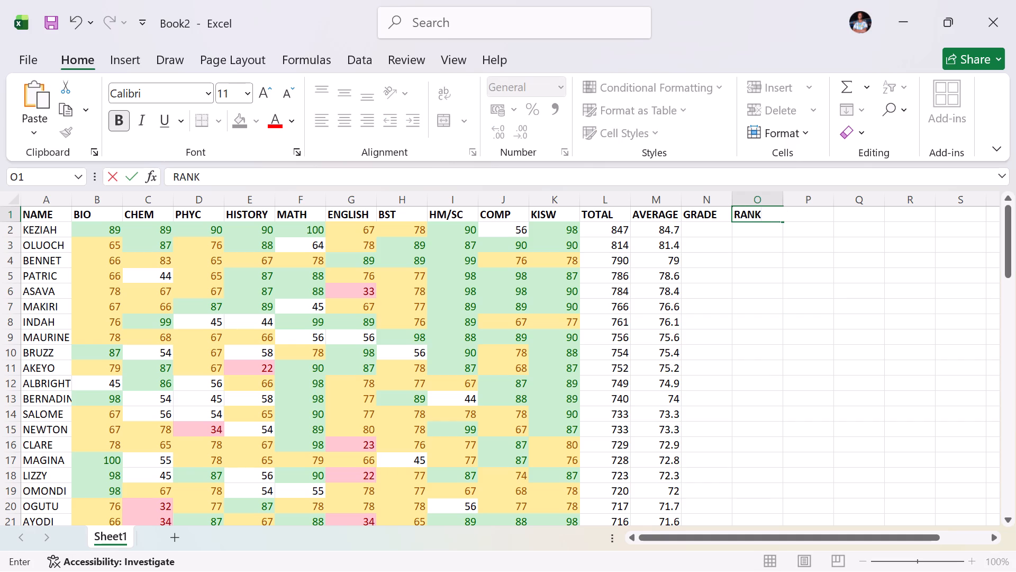
pyautogui.click(803, 220)
pyautogui.press('Return')
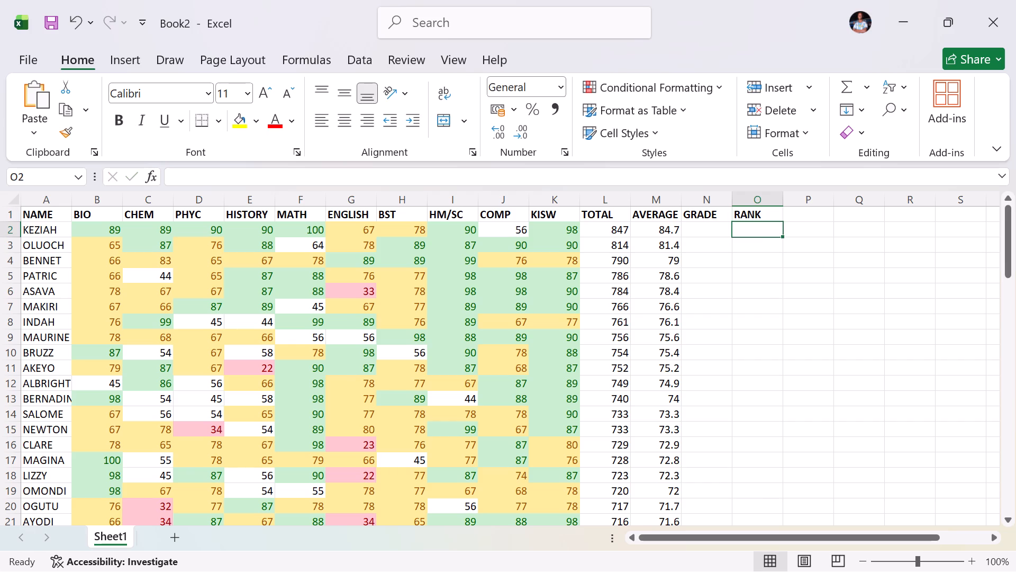
# Enter the heading COMMENT in cell P1, beside the RANK heading.
pyautogui.click(809, 216)
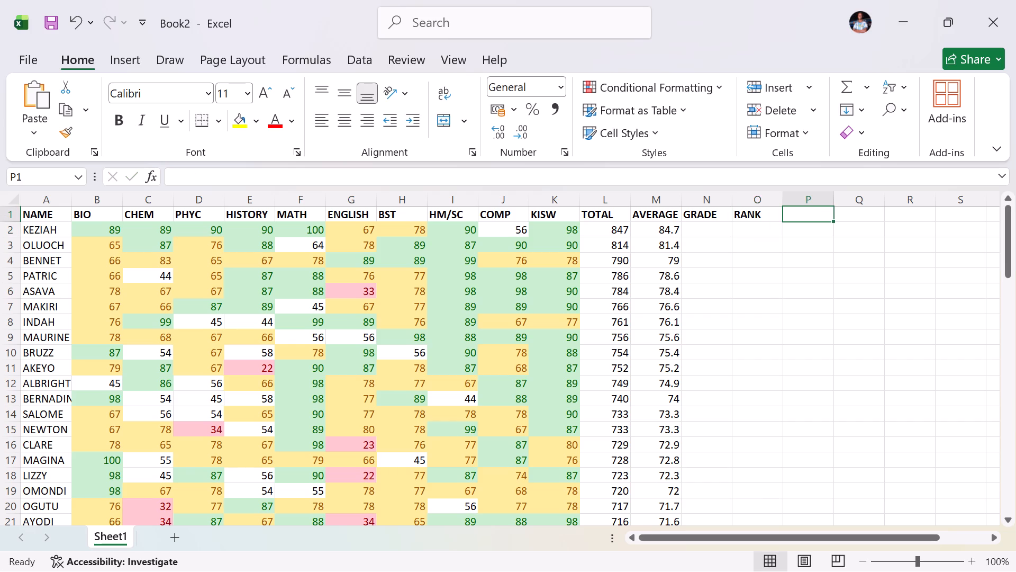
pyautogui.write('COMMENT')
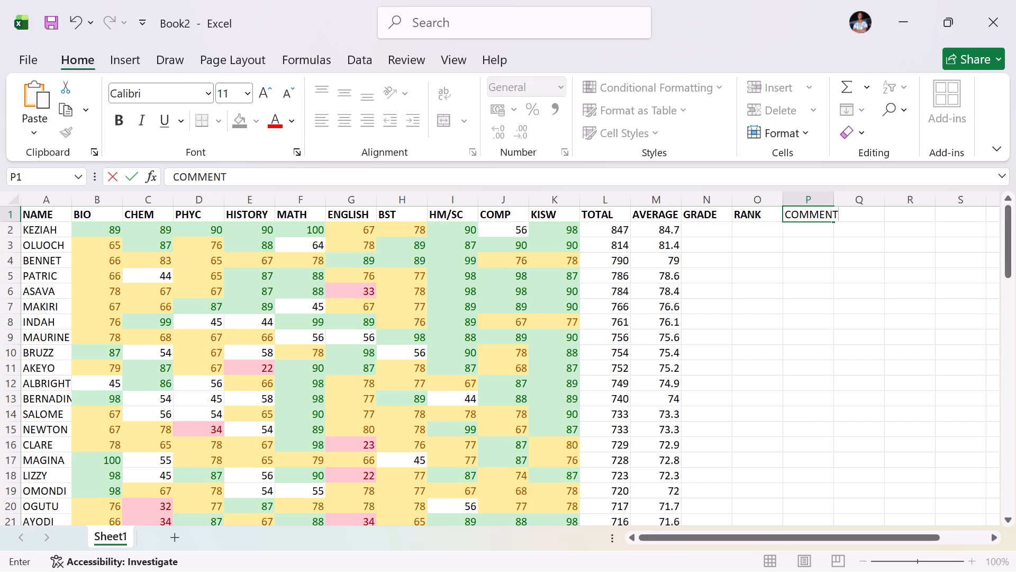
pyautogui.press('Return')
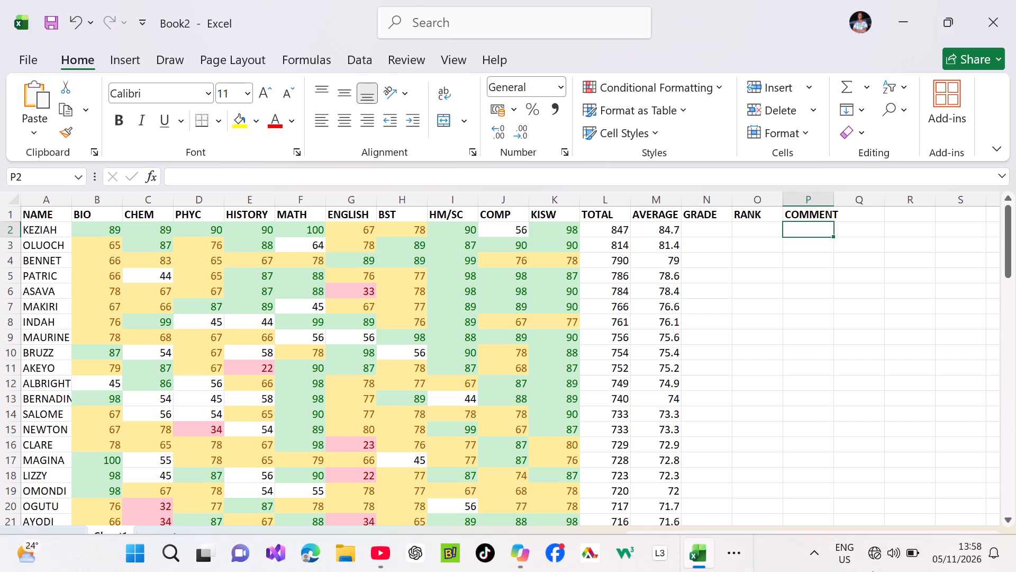
# Connect the computer to the TUMAINI Wi-Fi network from the system's available networks.
pyautogui.click(882, 560)
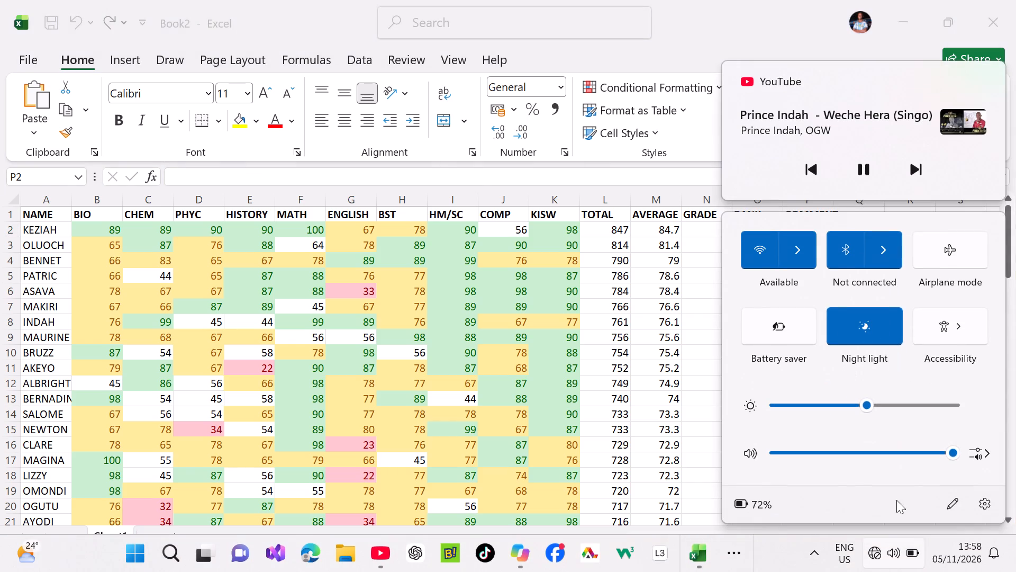
pyautogui.click(795, 252)
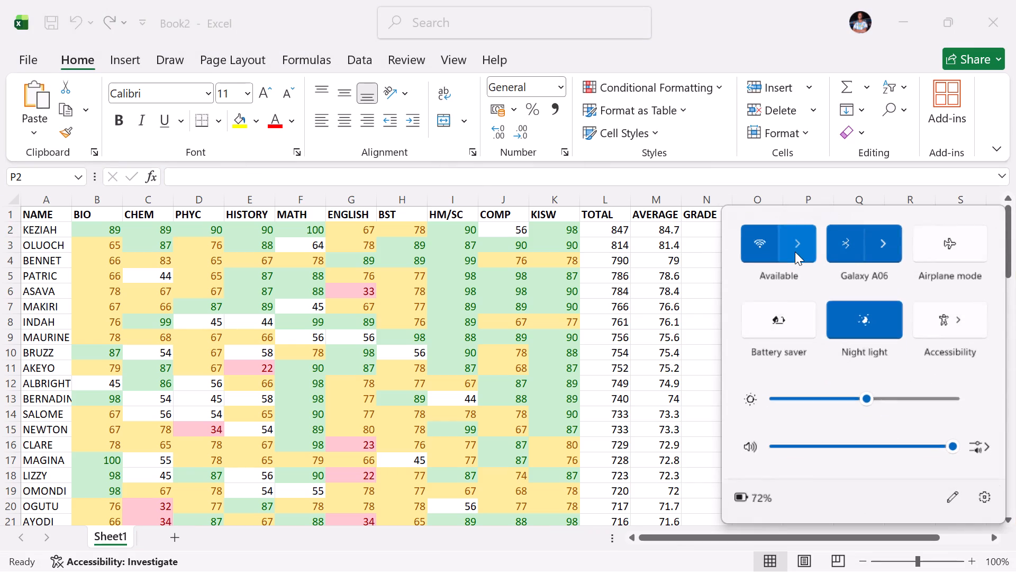
pyautogui.click(829, 260)
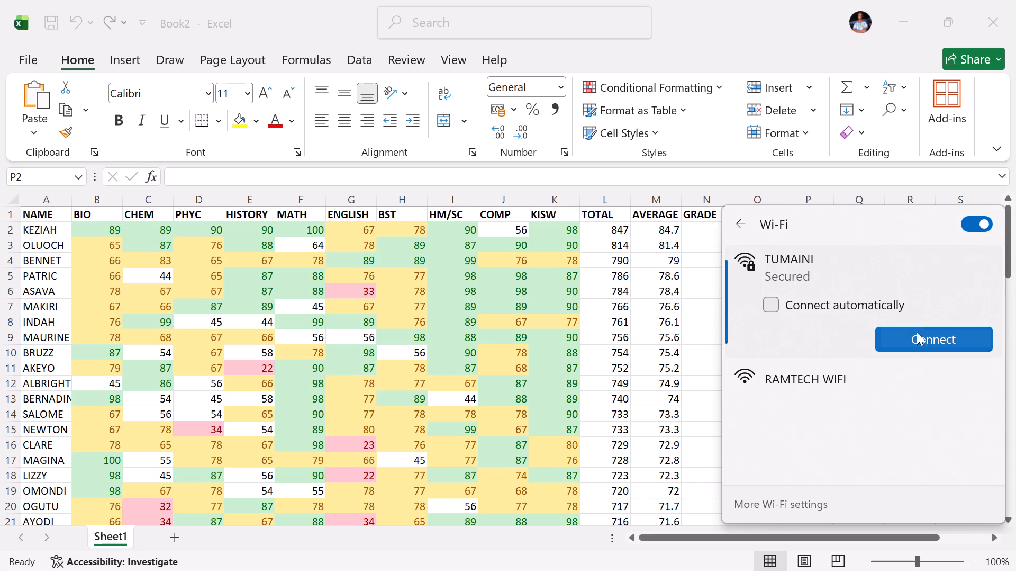
pyautogui.click(919, 335)
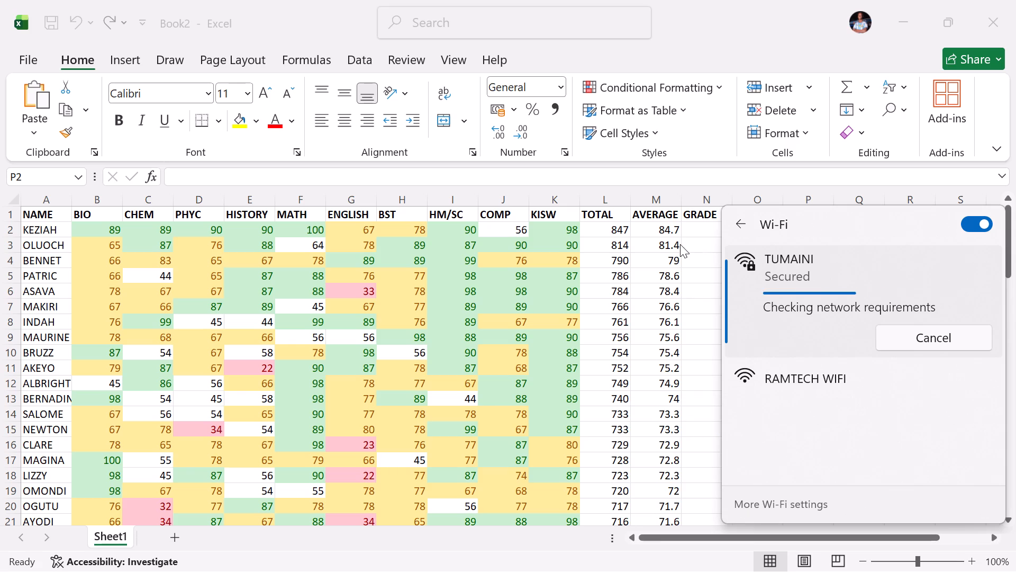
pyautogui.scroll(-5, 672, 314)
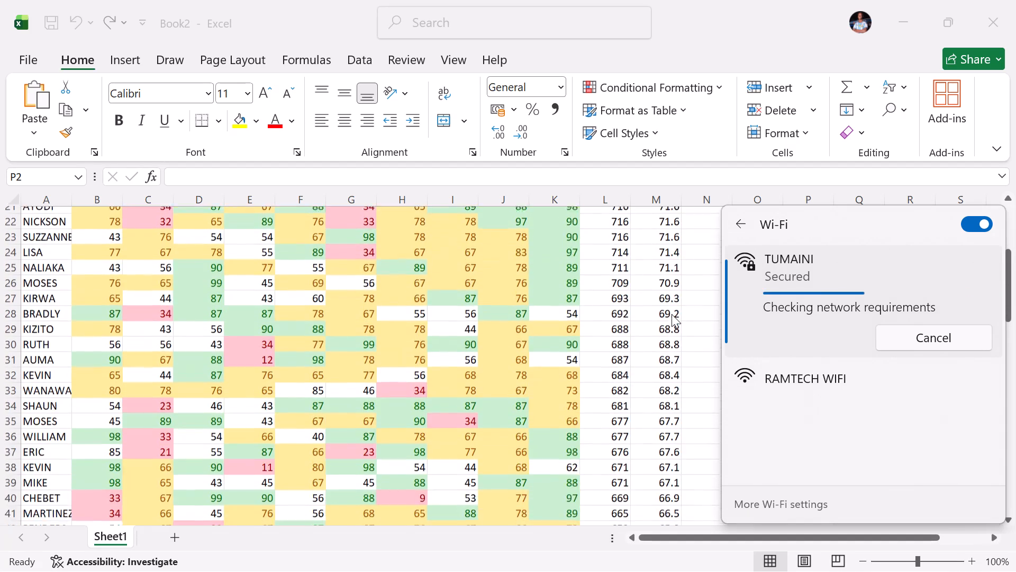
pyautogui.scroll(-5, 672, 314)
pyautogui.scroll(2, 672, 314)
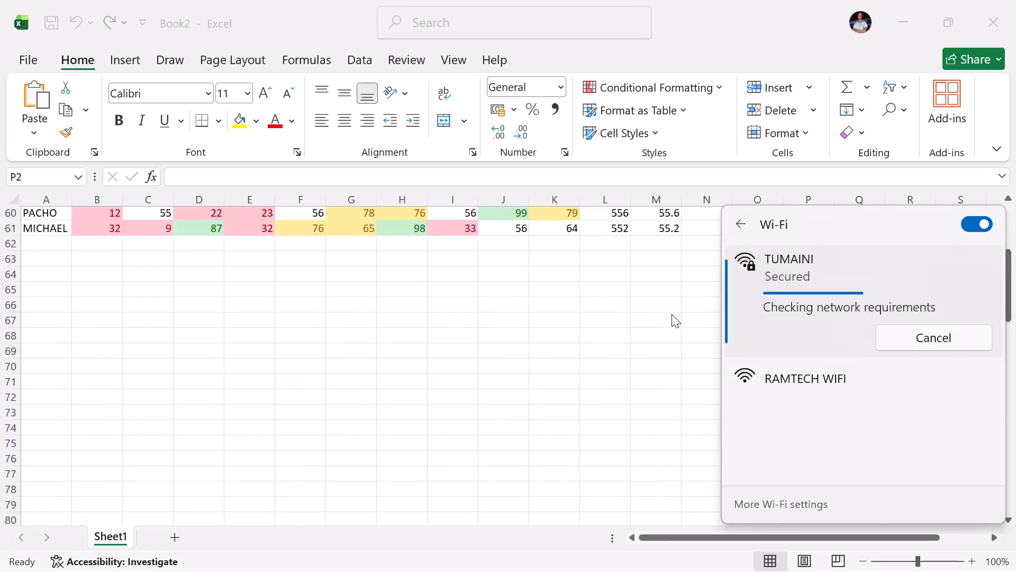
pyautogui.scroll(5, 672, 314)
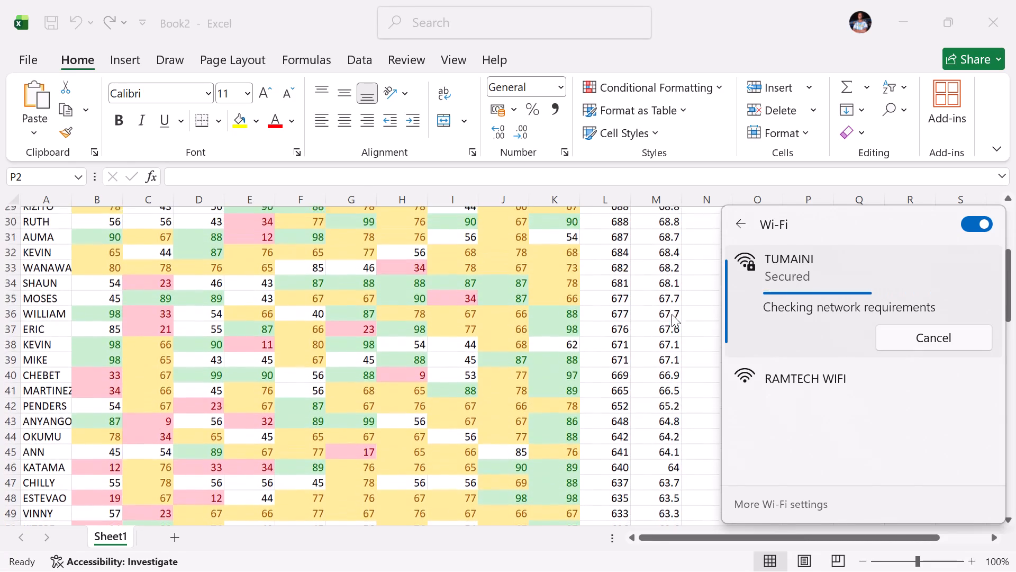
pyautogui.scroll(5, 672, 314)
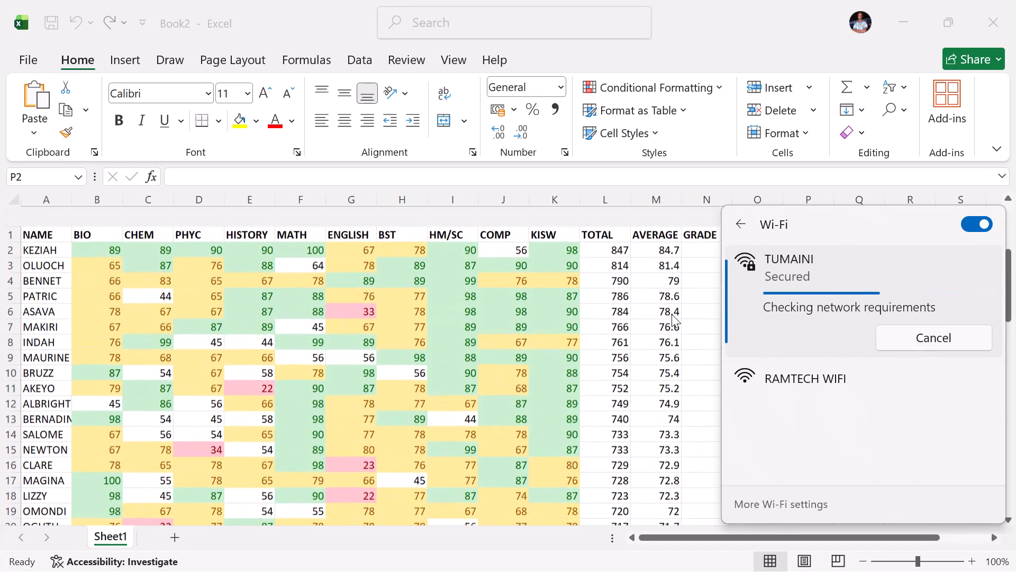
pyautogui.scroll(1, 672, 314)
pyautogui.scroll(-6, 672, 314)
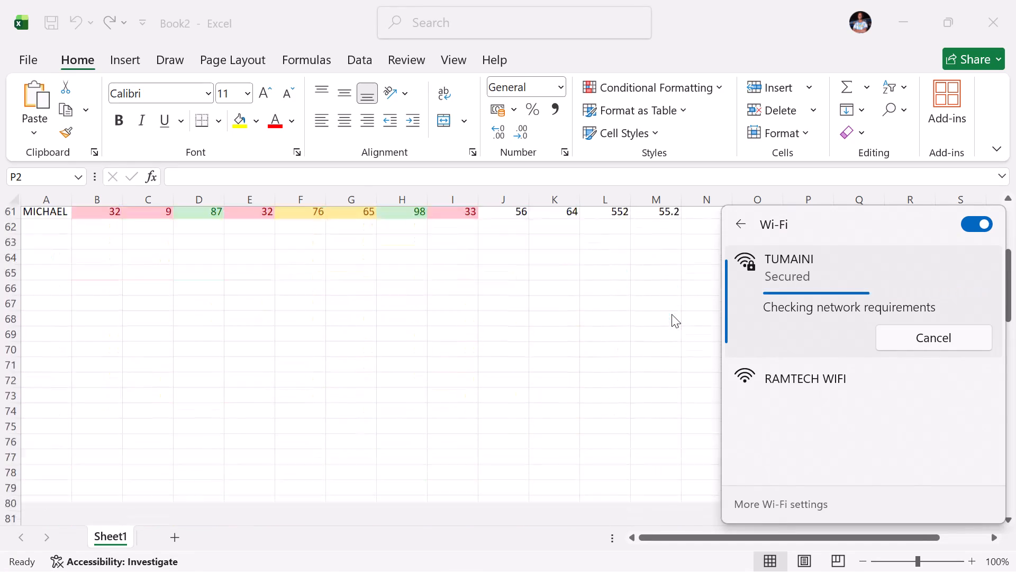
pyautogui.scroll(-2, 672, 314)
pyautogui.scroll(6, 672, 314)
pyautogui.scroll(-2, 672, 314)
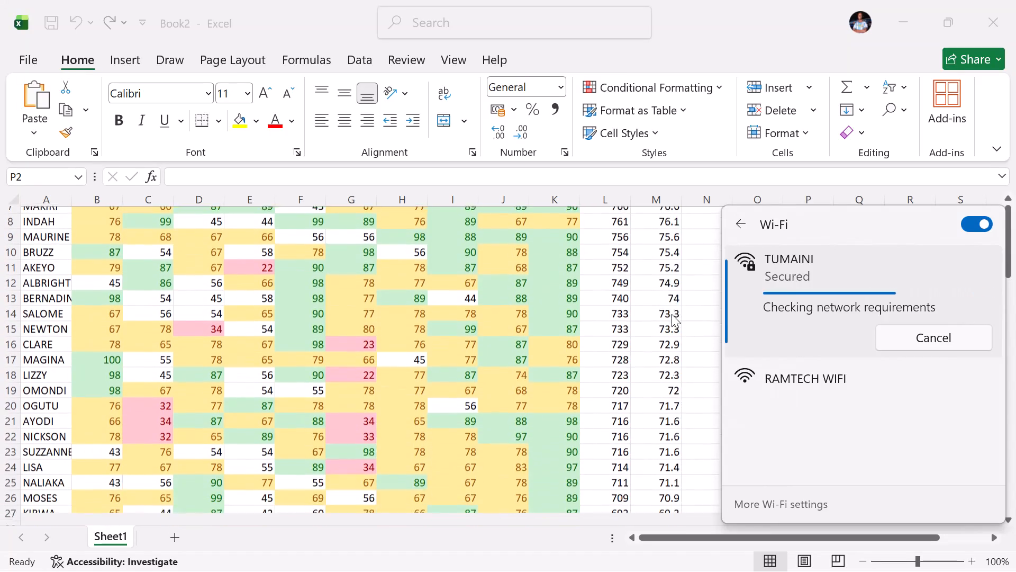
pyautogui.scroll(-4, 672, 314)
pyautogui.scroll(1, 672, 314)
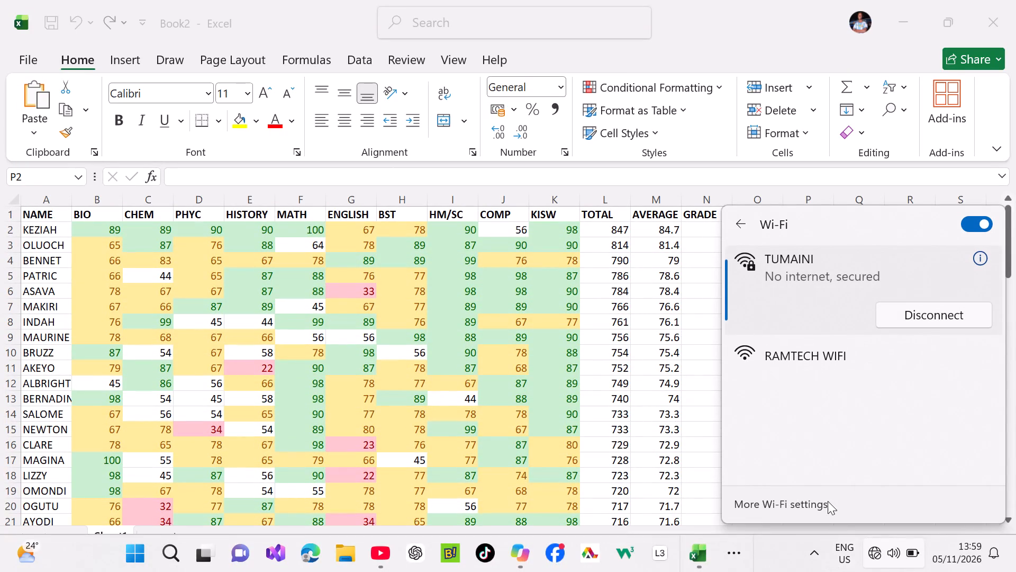
# Close the Wi-Fi network list and return to the top of the marks sheet.
pyautogui.click(899, 564)
pyautogui.scroll(1, 837, 432)
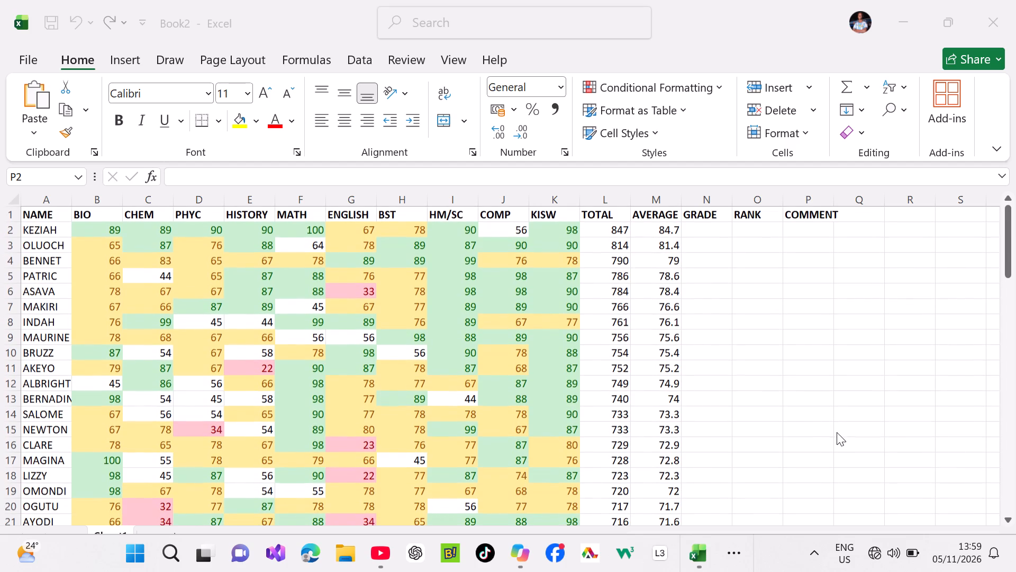
# Show the additional running apps that do not fit on the taskbar.
pyautogui.click(732, 550)
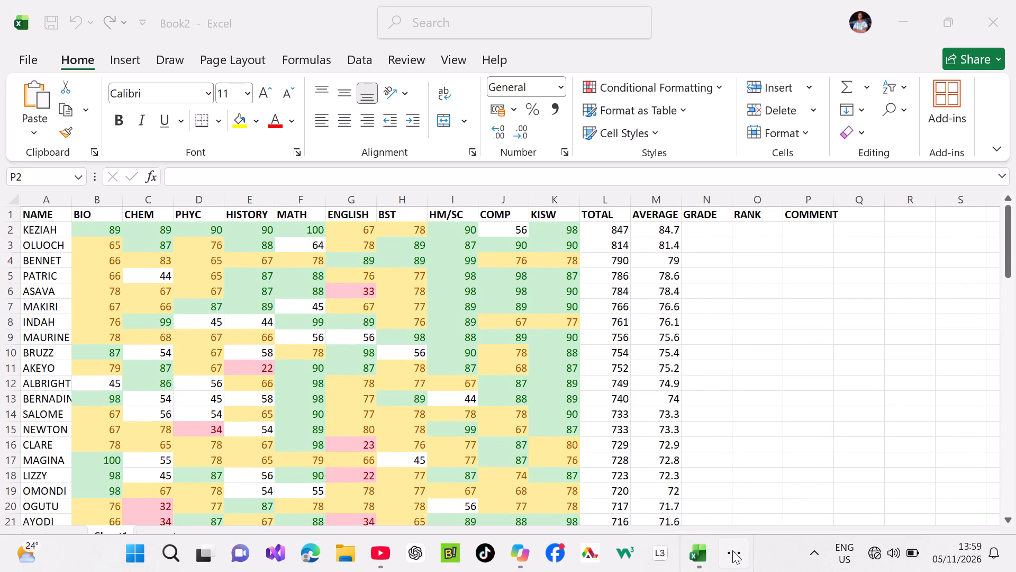